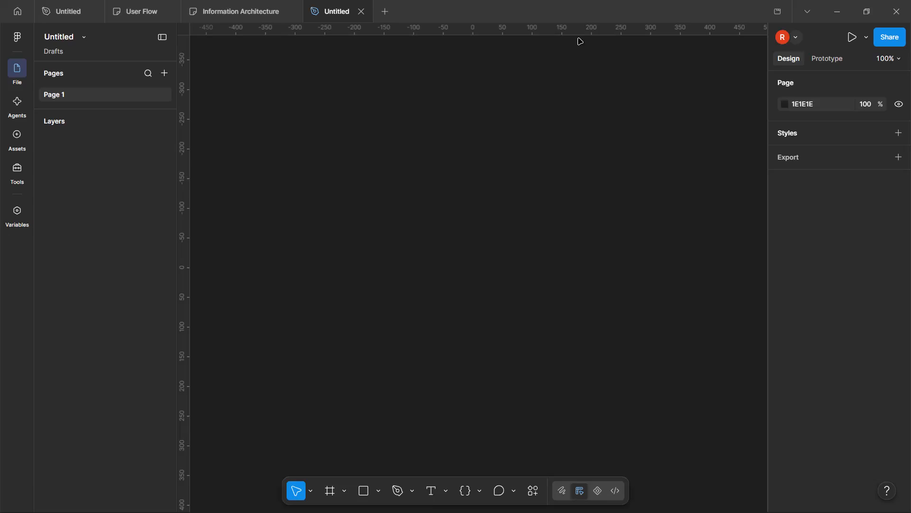
Switch to Chrome and search Google for "digilocker user flow".
{"action": "key", "text": "alt+Tab"}
{"action": "left_click", "coordinate": [289, 40]}
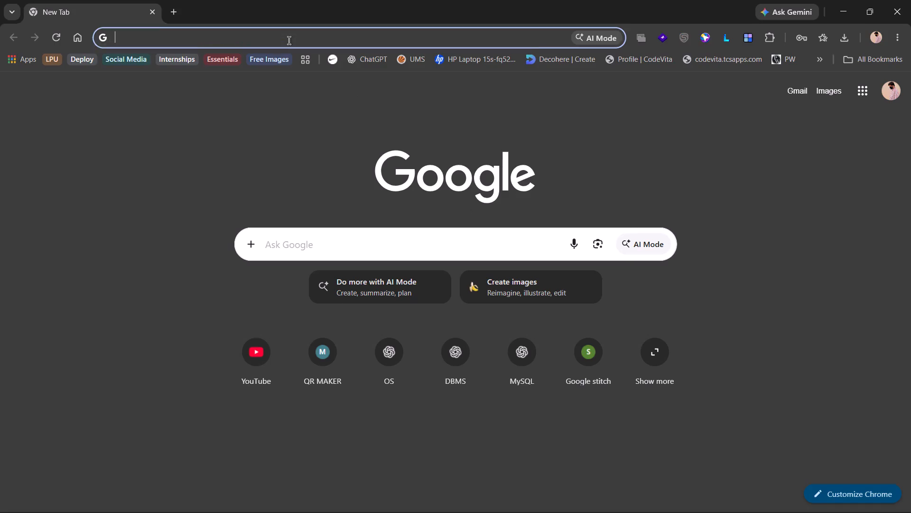
{"action": "type", "text": "dig"}
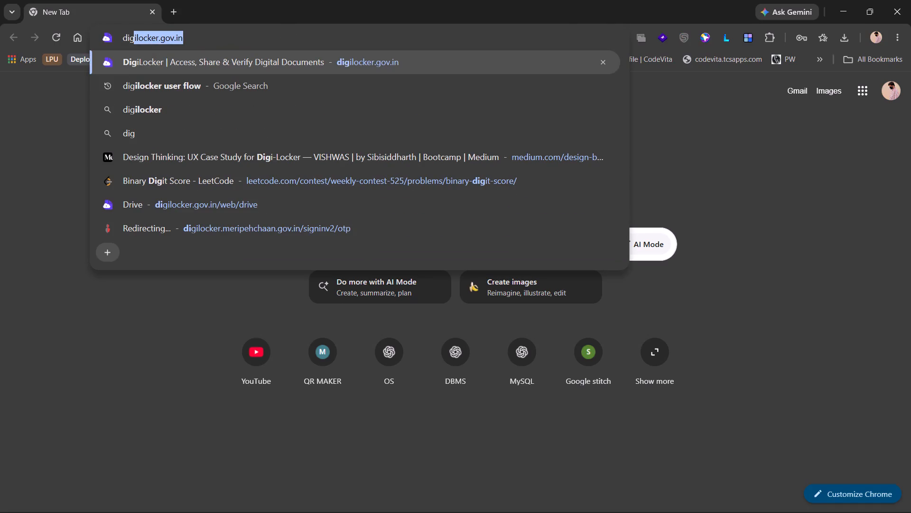
{"action": "key", "text": "Down"}
{"action": "key", "text": "Return"}
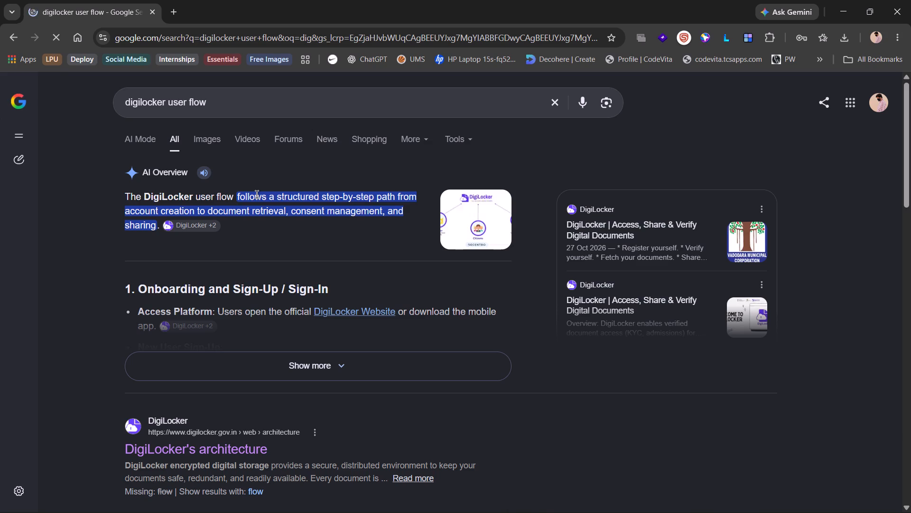
Open the Medium article "Design Thinking: UX Case Study for Digi-Locker" from the search results.
{"action": "scroll", "coordinate": [246, 299], "scroll_direction": "down", "scroll_amount": 2}
{"action": "scroll", "coordinate": [218, 349], "scroll_direction": "down", "scroll_amount": 1}
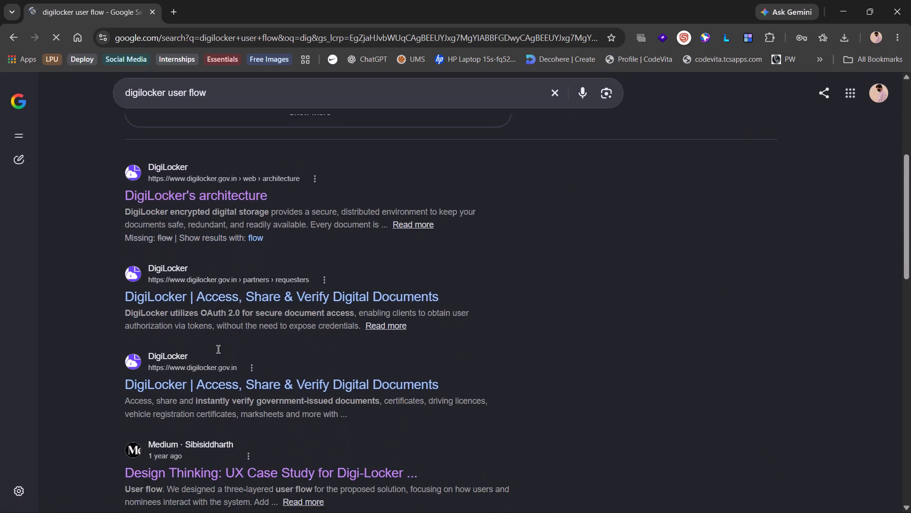
{"action": "scroll", "coordinate": [218, 349], "scroll_direction": "down", "scroll_amount": 2}
{"action": "left_click", "coordinate": [240, 323]}
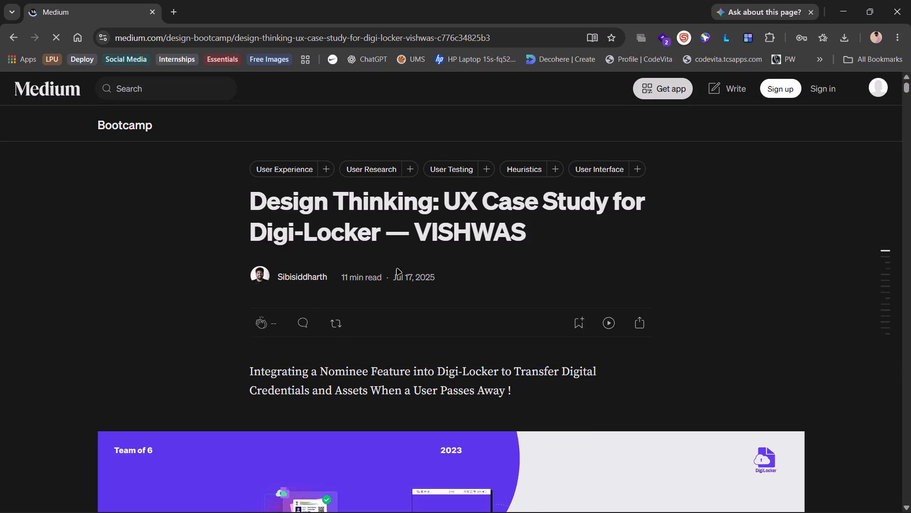
Search within the article for "hi" and step through the matches.
{"action": "scroll", "coordinate": [397, 269], "scroll_direction": "down", "scroll_amount": 5}
{"action": "key", "text": "ctrl+f"}
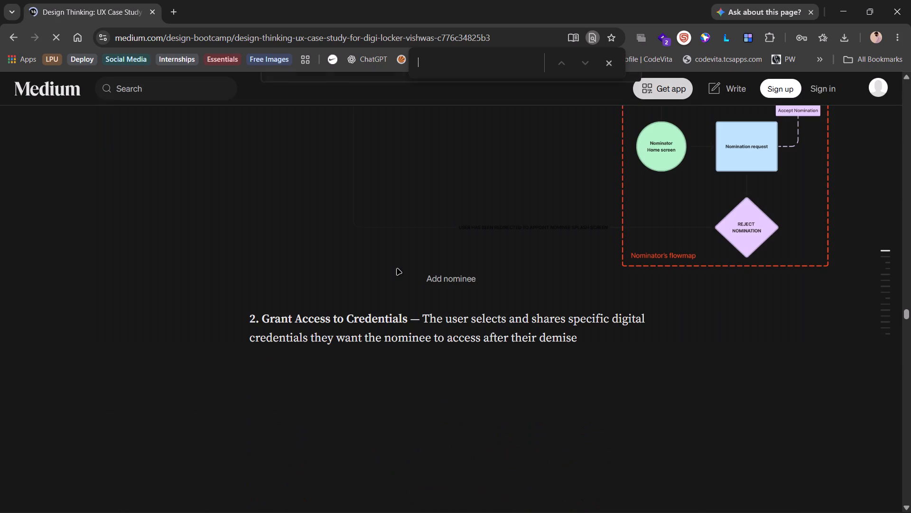
{"action": "type", "text": "hi"}
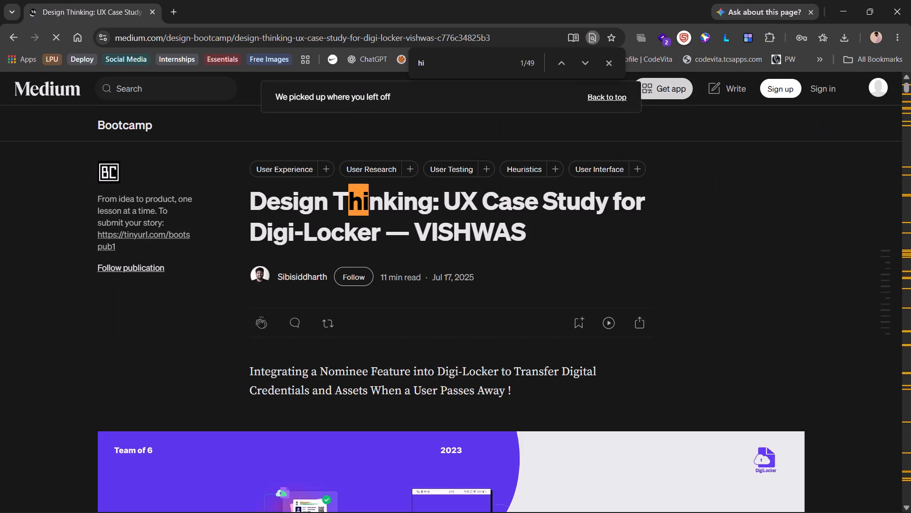
{"action": "key", "text": "Return"}
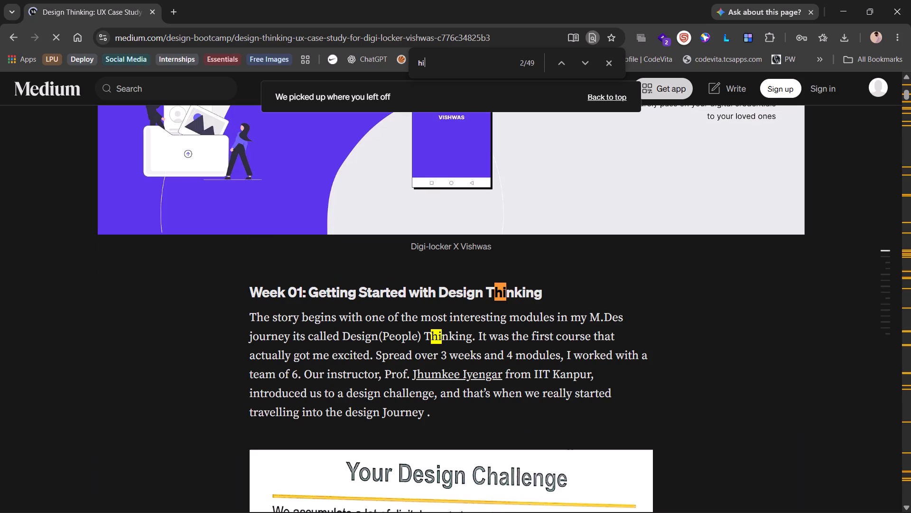
{"action": "key", "text": "Return"}
{"action": "key", "text": "Return"}
{"action": "key", "text": "Return"}
{"action": "key", "text": "Return"}
{"action": "key", "text": "Return"}
{"action": "key", "text": "Return"}
{"action": "key", "text": "Return"}
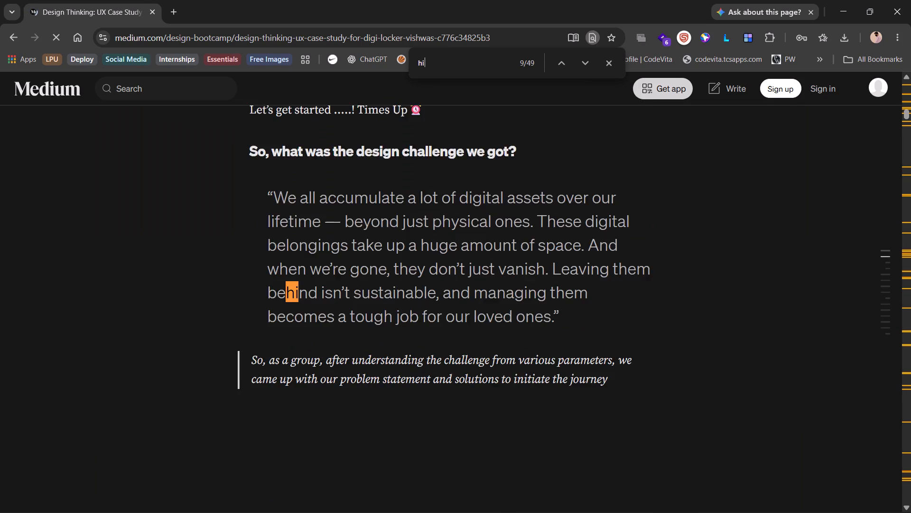
{"action": "key", "text": "Return"}
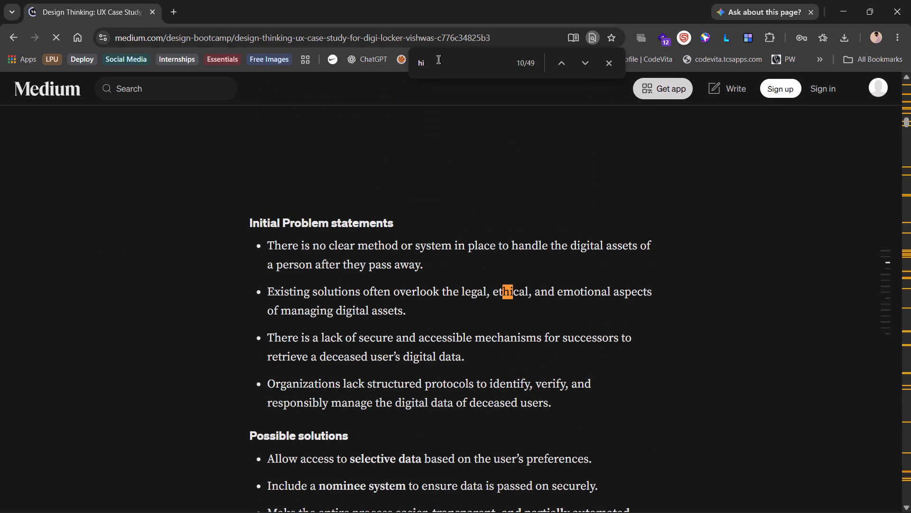
Replace the in-page search term with "wireframe".
{"action": "left_click", "coordinate": [438, 59]}
{"action": "key", "text": "BackSpace"}
{"action": "key", "text": "BackSpace"}
{"action": "key", "text": "BackSpace"}
{"action": "key", "text": "BackSpace"}
{"action": "key", "text": "BackSpace"}
{"action": "key", "text": "BackSpace"}
{"action": "type", "text": "wire"}
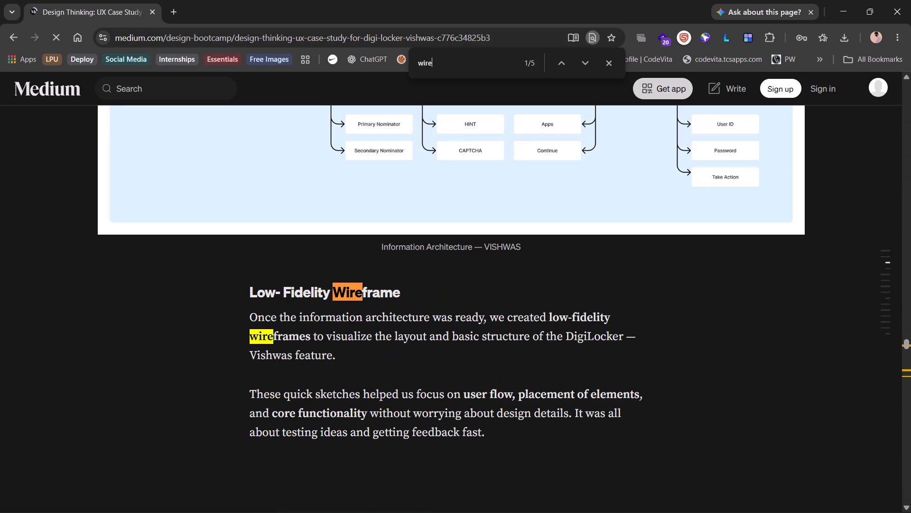
{"action": "key", "text": "g"}
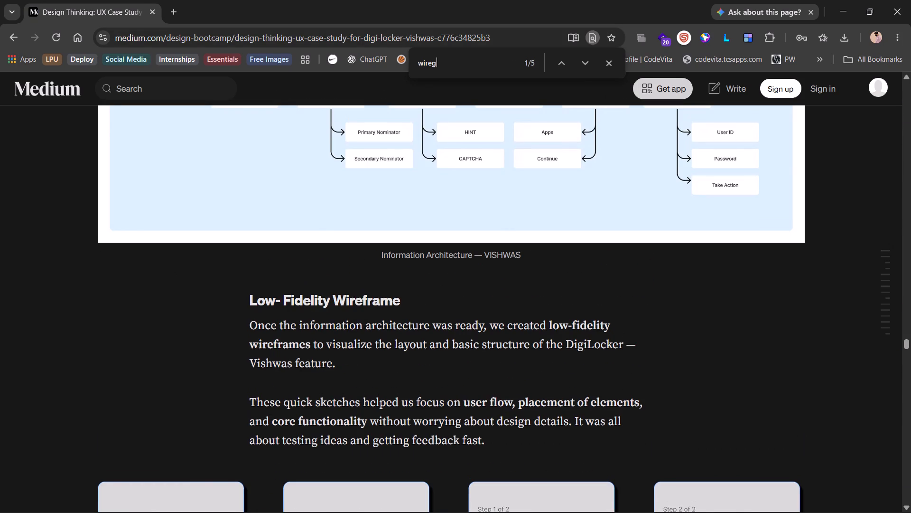
{"action": "key", "text": "BackSpace"}
{"action": "type", "text": "far"}
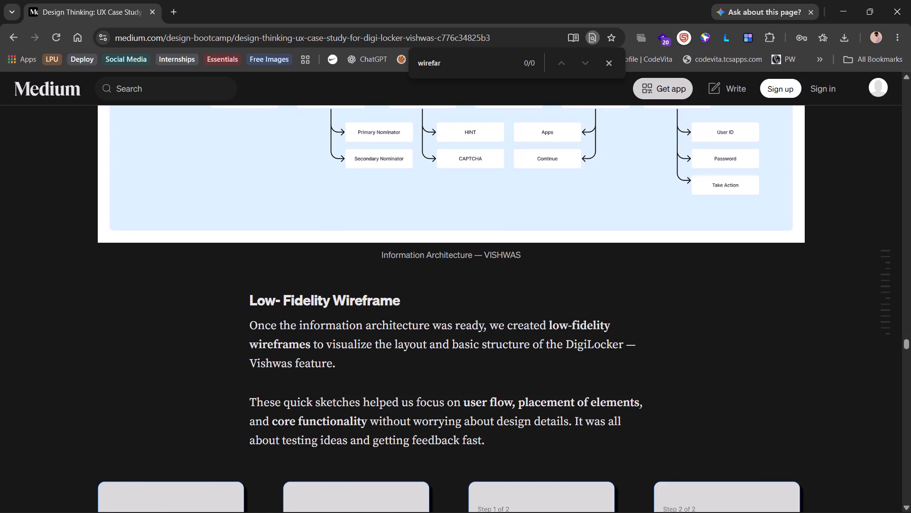
{"action": "type", "text": "mw"}
{"action": "key", "text": "BackSpace"}
{"action": "key", "text": "e"}
{"action": "key", "text": "BackSpace"}
{"action": "key", "text": "BackSpace"}
{"action": "key", "text": "BackSpace"}
{"action": "key", "text": "BackSpace"}
{"action": "type", "text": "rame"}
Go through the "wireframe" matches to reach the low-fidelity wireframe screens, and close the in-page search.
{"action": "key", "text": "Return"}
{"action": "key", "text": "Return"}
{"action": "key", "text": "Return"}
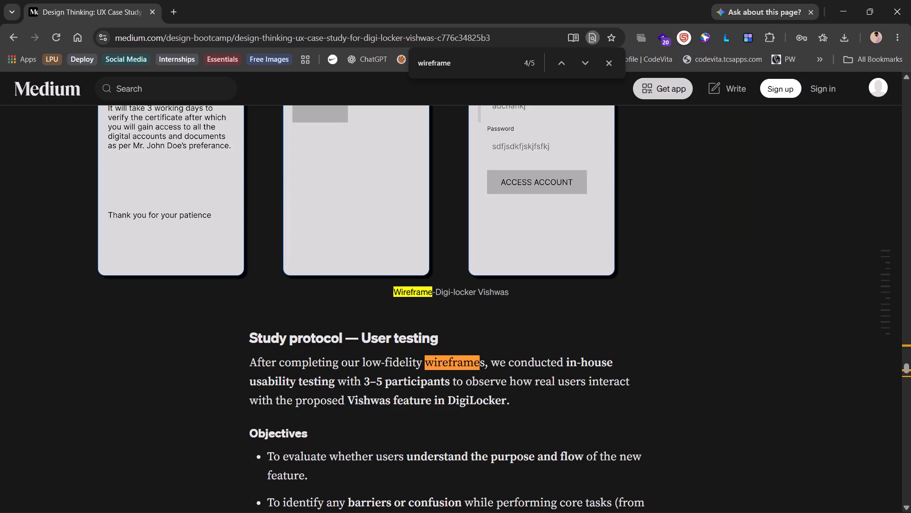
{"action": "key", "text": "Return"}
{"action": "key", "text": "Return"}
{"action": "key", "text": "Return"}
{"action": "key", "text": "Return"}
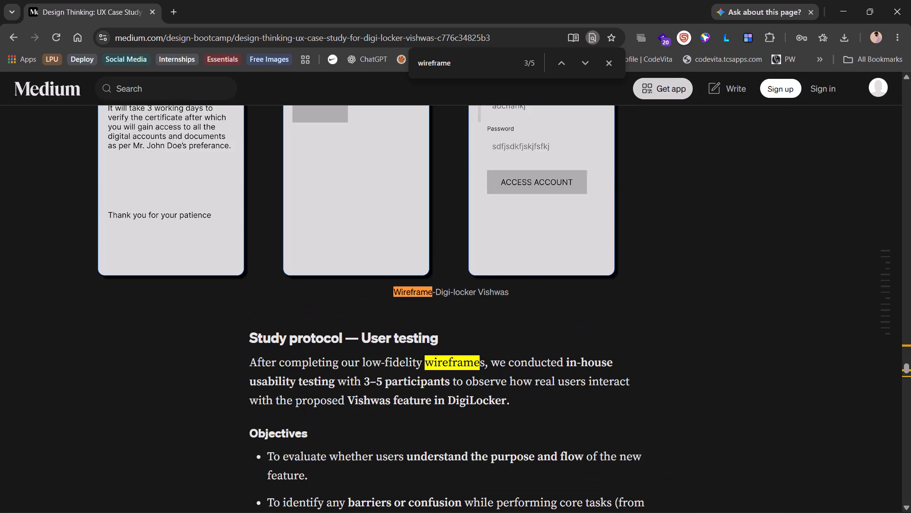
{"action": "key", "text": "Return"}
{"action": "key", "text": "Return"}
{"action": "key", "text": "Return"}
{"action": "left_click", "coordinate": [151, 332]}
{"action": "scroll", "coordinate": [151, 332], "scroll_direction": "down", "scroll_amount": 4}
{"action": "left_click", "coordinate": [604, 67]}
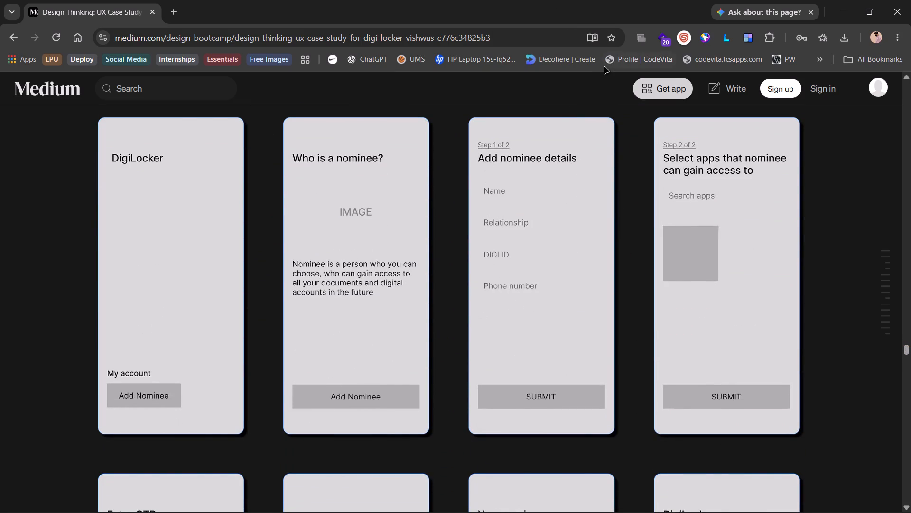
Skim the article past the user testing section and examine the HI-Fidelity Prototype section.
{"action": "scroll", "coordinate": [455, 239], "scroll_direction": "down", "scroll_amount": 14}
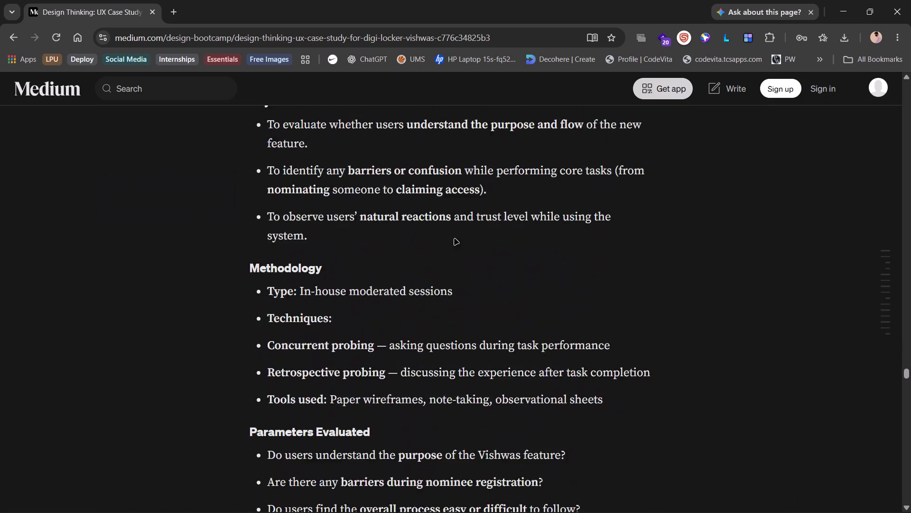
{"action": "scroll", "coordinate": [455, 239], "scroll_direction": "down", "scroll_amount": 12}
{"action": "scroll", "coordinate": [455, 239], "scroll_direction": "up", "scroll_amount": 2}
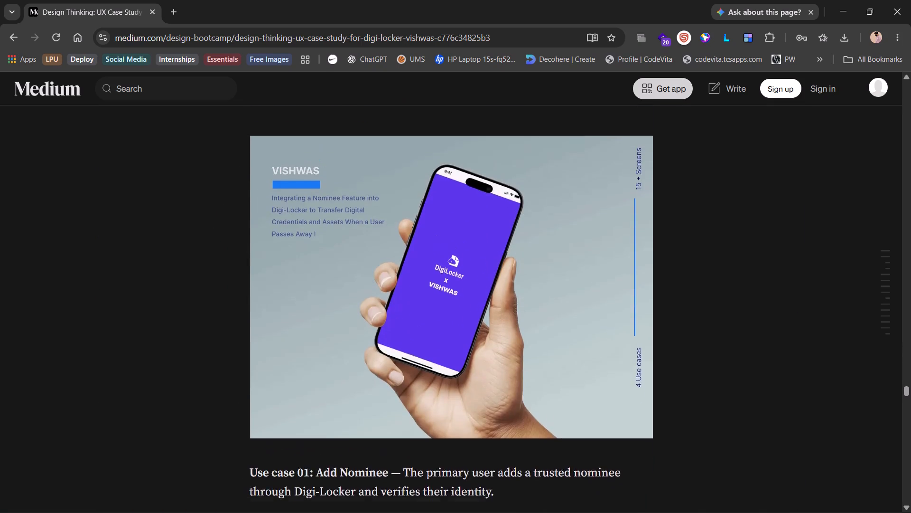
{"action": "scroll", "coordinate": [455, 239], "scroll_direction": "up", "scroll_amount": 2}
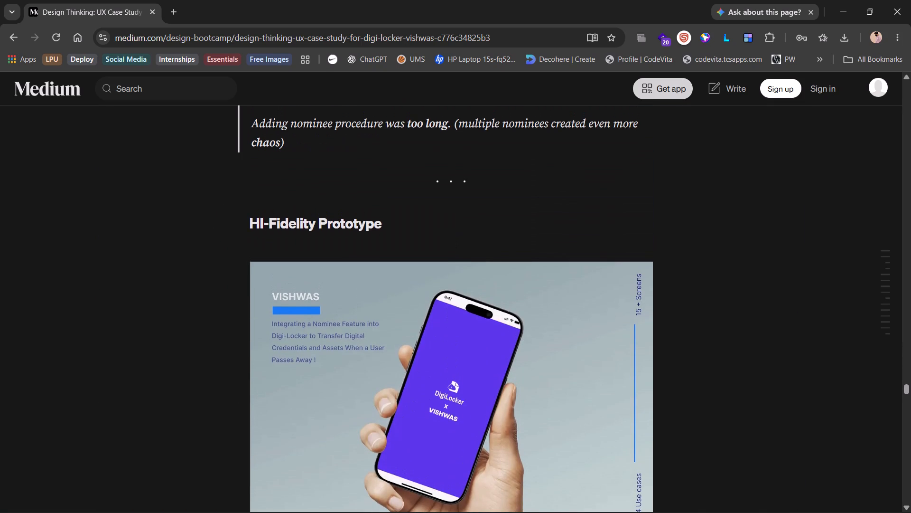
{"action": "scroll", "coordinate": [455, 239], "scroll_direction": "down", "scroll_amount": 1}
{"action": "scroll", "coordinate": [455, 239], "scroll_direction": "up", "scroll_amount": 1}
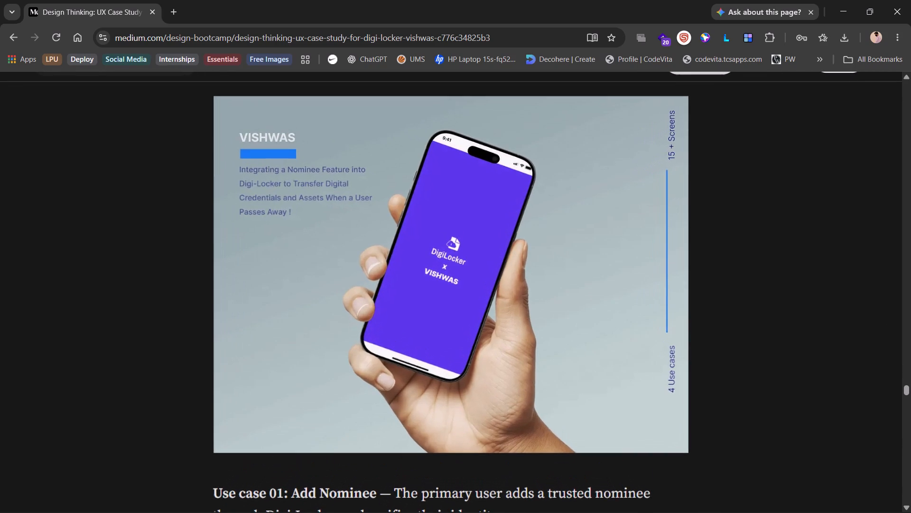
{"action": "scroll", "coordinate": [455, 239], "scroll_direction": "down", "scroll_amount": 5}
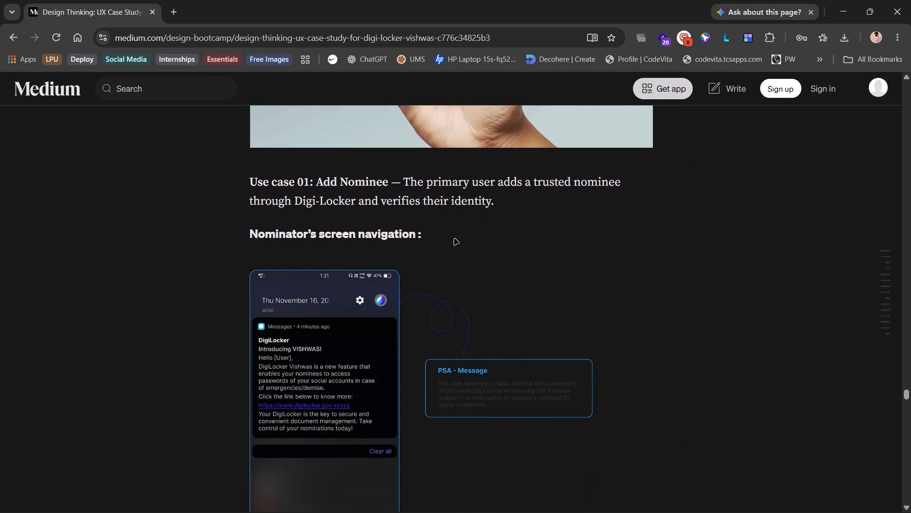
{"action": "scroll", "coordinate": [420, 229], "scroll_direction": "up", "scroll_amount": 2}
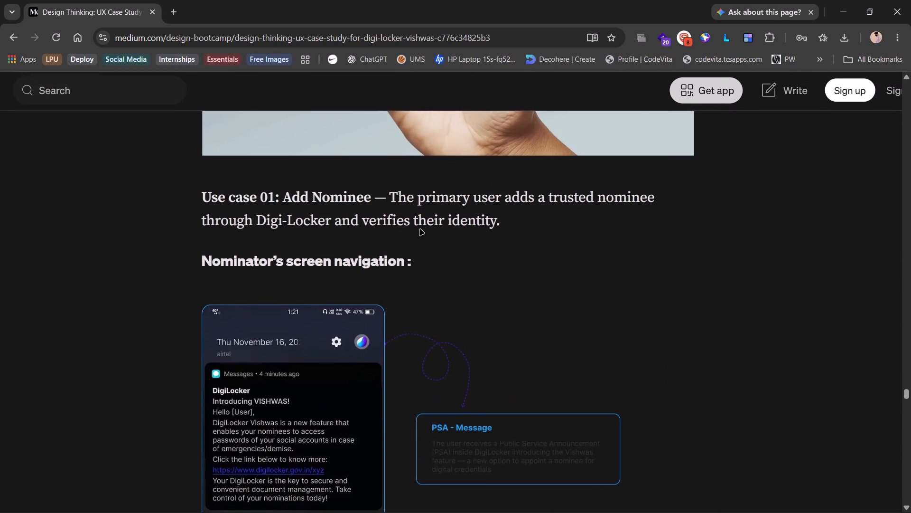
{"action": "scroll", "coordinate": [420, 229], "scroll_direction": "up", "scroll_amount": 2}
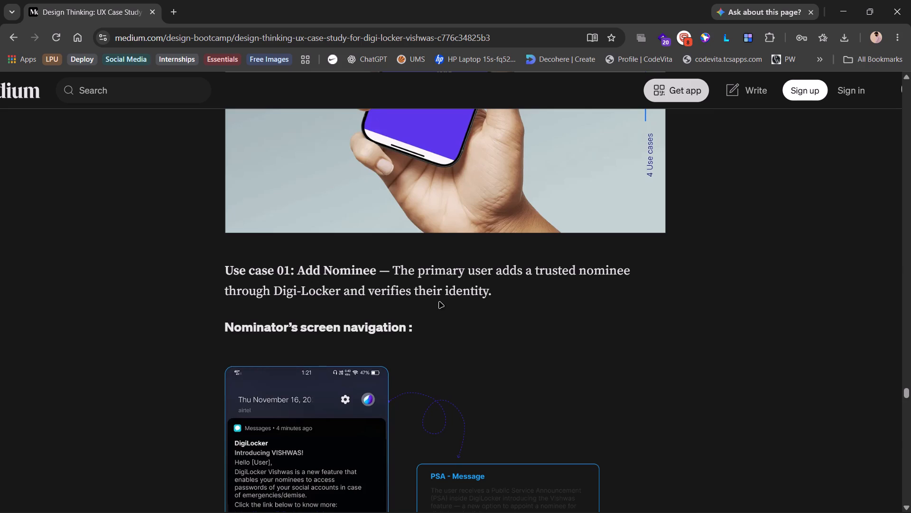
Read the Use case 01: Add Nominee introduction and examine the PSA - Message screen in the nominator's navigation flow.
{"action": "scroll", "coordinate": [439, 302], "scroll_direction": "down", "scroll_amount": 1}
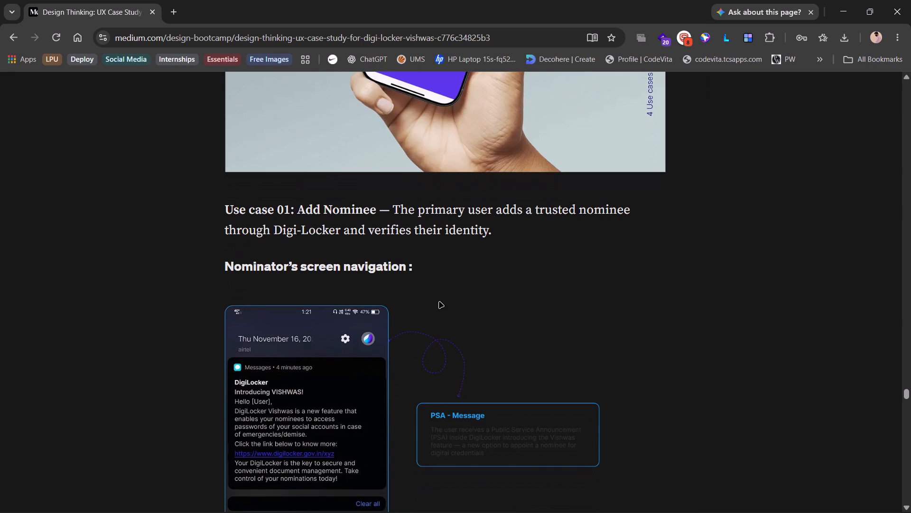
{"action": "scroll", "coordinate": [430, 322], "scroll_direction": "down", "scroll_amount": 1}
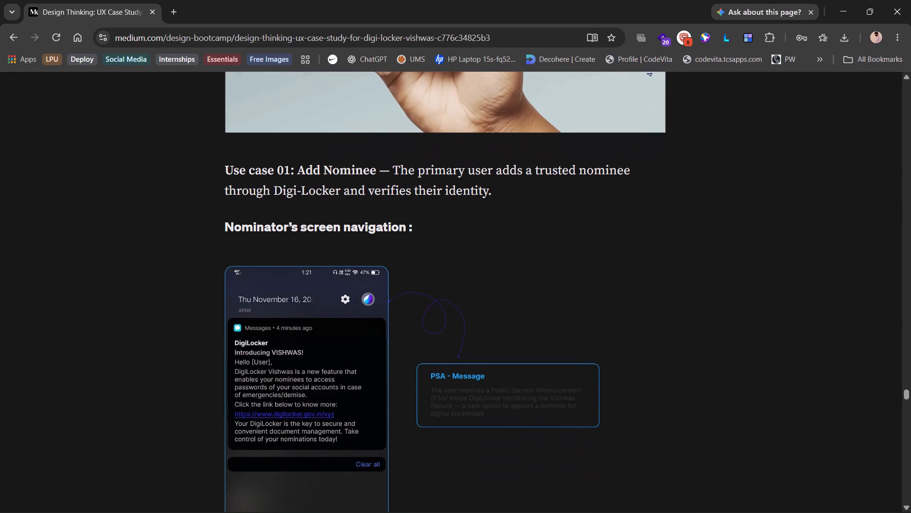
{"action": "scroll", "coordinate": [430, 322], "scroll_direction": "down", "scroll_amount": 1}
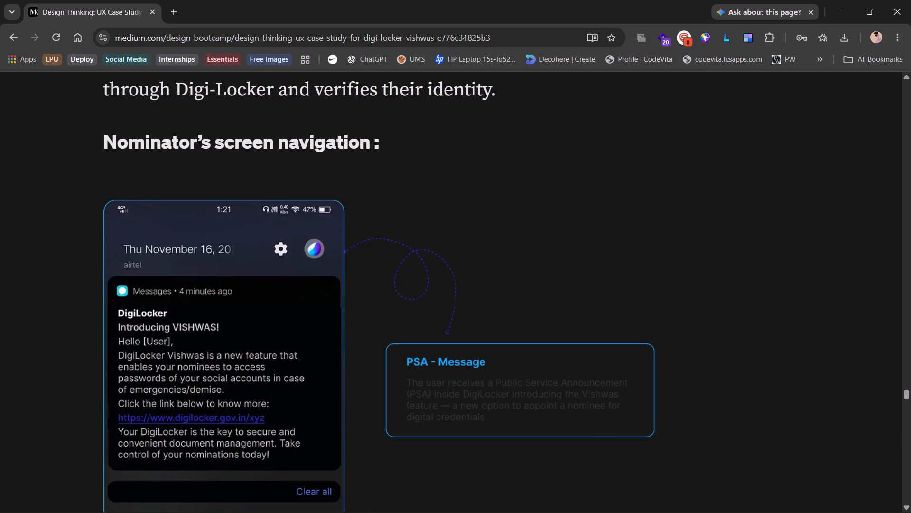
{"action": "scroll", "coordinate": [376, 379], "scroll_direction": "up", "scroll_amount": 2}
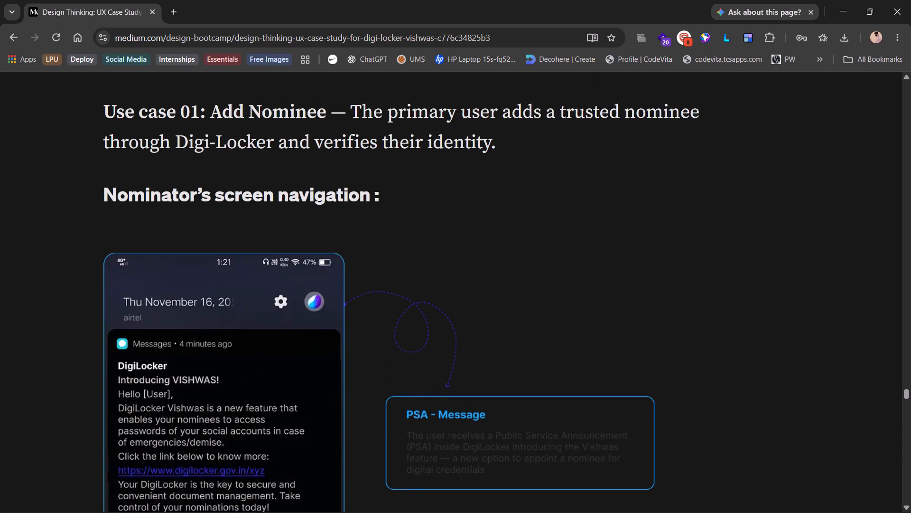
{"action": "scroll", "coordinate": [376, 379], "scroll_direction": "up", "scroll_amount": 3}
{"action": "scroll", "coordinate": [376, 379], "scroll_direction": "down", "scroll_amount": 5}
{"action": "scroll", "coordinate": [376, 379], "scroll_direction": "up", "scroll_amount": 1}
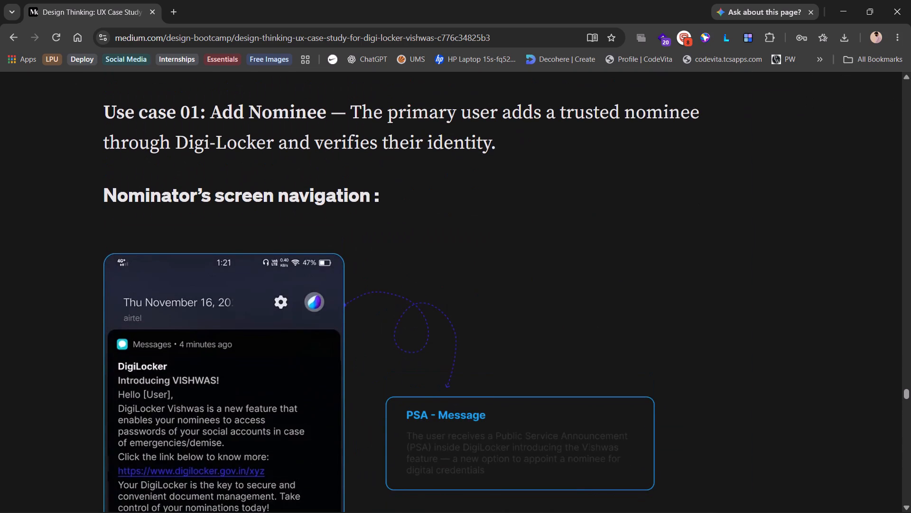
{"action": "scroll", "coordinate": [376, 379], "scroll_direction": "down", "scroll_amount": 1}
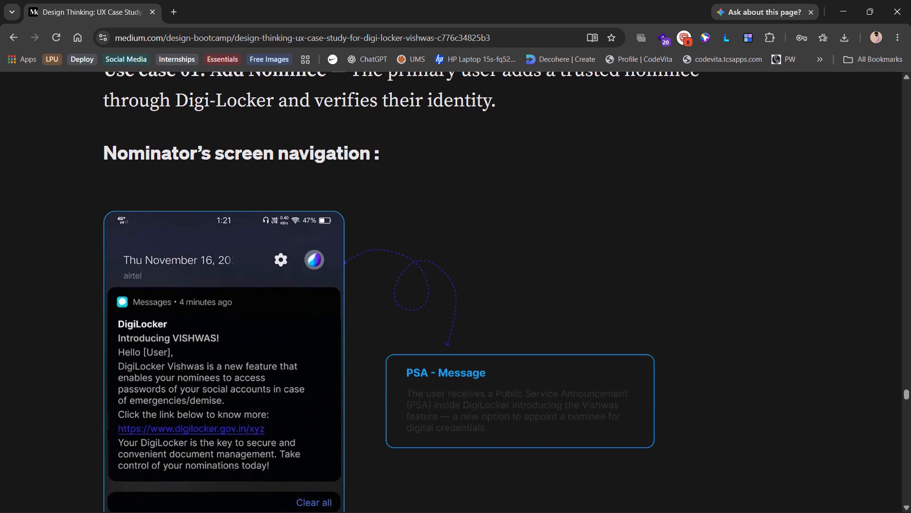
{"action": "scroll", "coordinate": [376, 379], "scroll_direction": "down", "scroll_amount": 1}
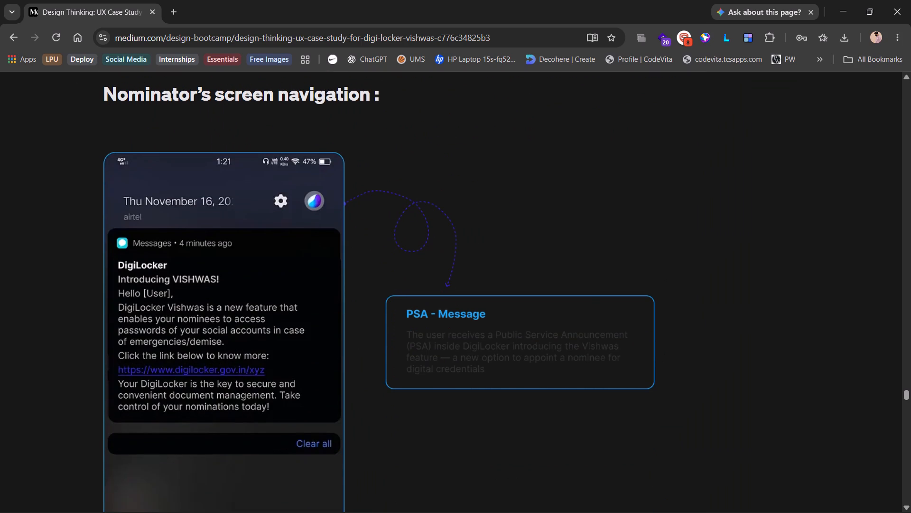
{"action": "scroll", "coordinate": [376, 379], "scroll_direction": "down", "scroll_amount": 3}
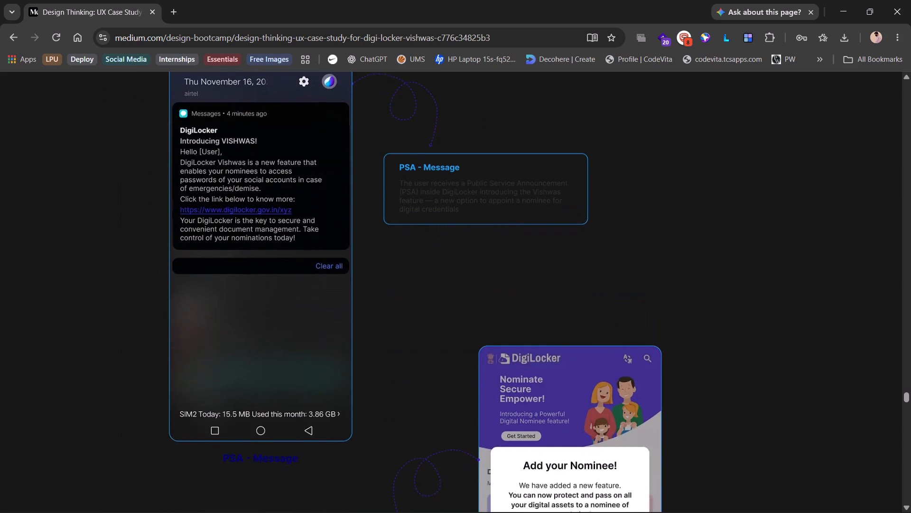
Examine the Add Nominee modal screen and its annotation in the nominator's flow.
{"action": "scroll", "coordinate": [376, 379], "scroll_direction": "down", "scroll_amount": 4}
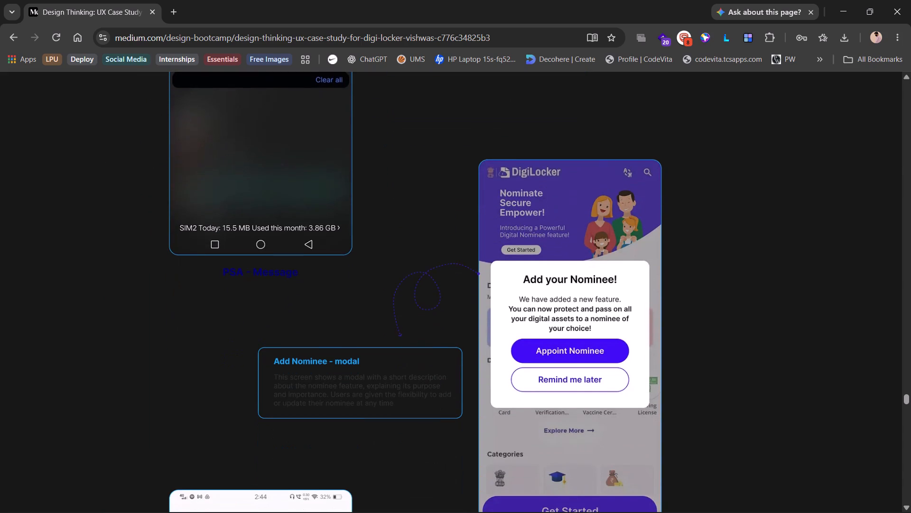
{"action": "scroll", "coordinate": [705, 298], "scroll_direction": "left", "scroll_amount": 1}
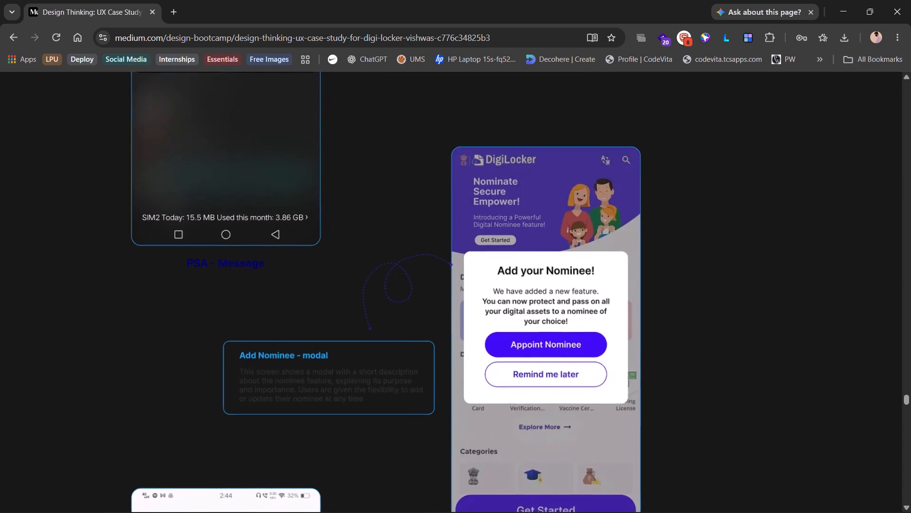
{"action": "scroll", "coordinate": [623, 308], "scroll_direction": "down", "scroll_amount": 1}
{"action": "scroll", "coordinate": [623, 308], "scroll_direction": "left", "scroll_amount": 1}
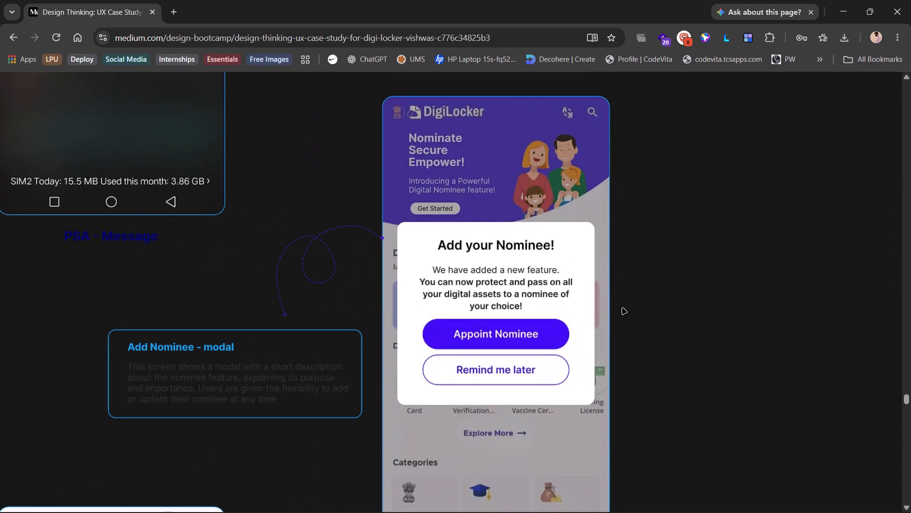
{"action": "scroll", "coordinate": [623, 308], "scroll_direction": "left", "scroll_amount": 1}
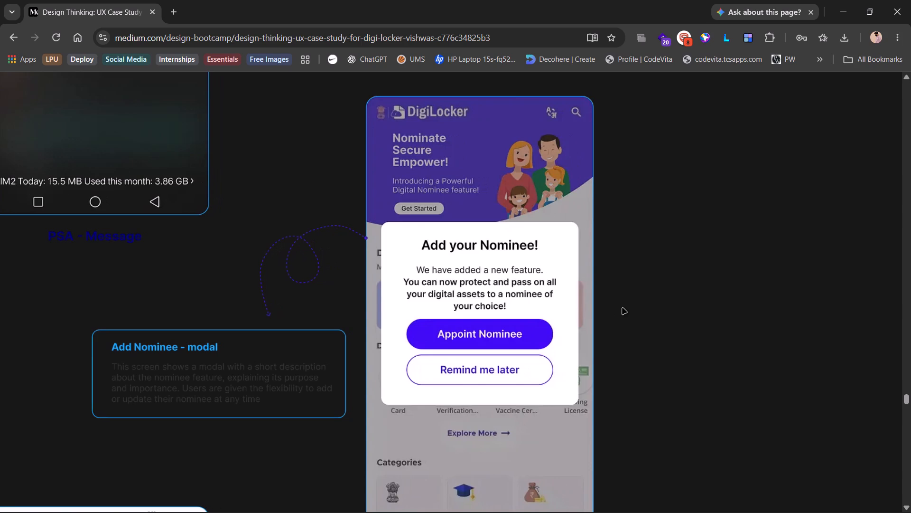
{"action": "scroll", "coordinate": [623, 308], "scroll_direction": "down", "scroll_amount": 1}
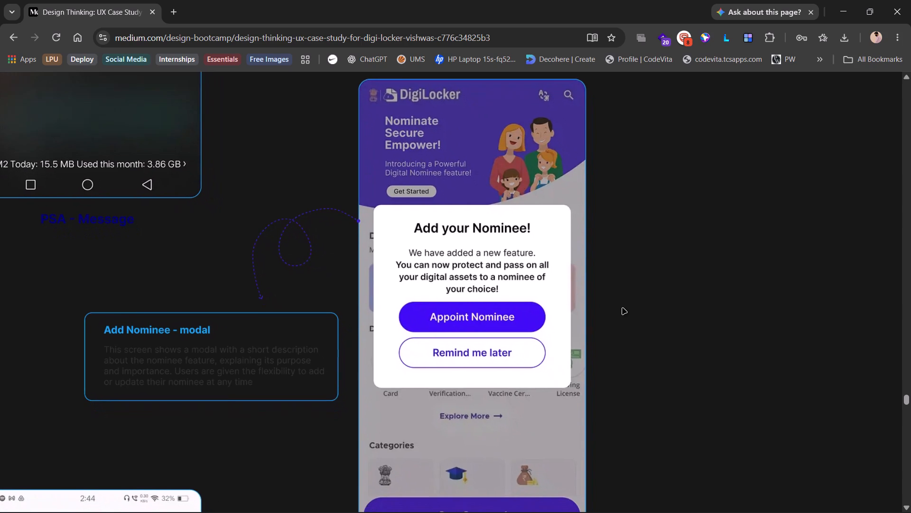
{"action": "scroll", "coordinate": [623, 308], "scroll_direction": "down", "scroll_amount": 1}
{"action": "scroll", "coordinate": [623, 308], "scroll_direction": "left", "scroll_amount": 1}
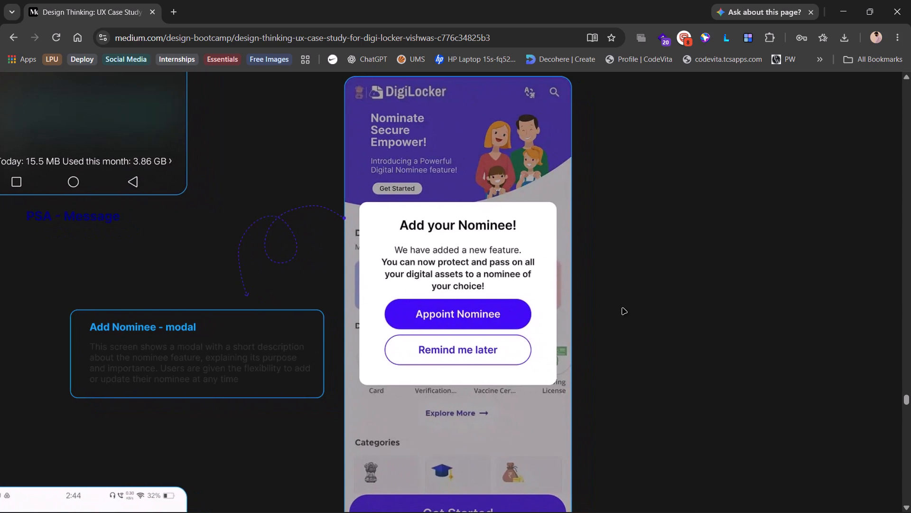
{"action": "left_click_drag", "start_coordinate": [540, 308], "coordinate": [613, 279]}
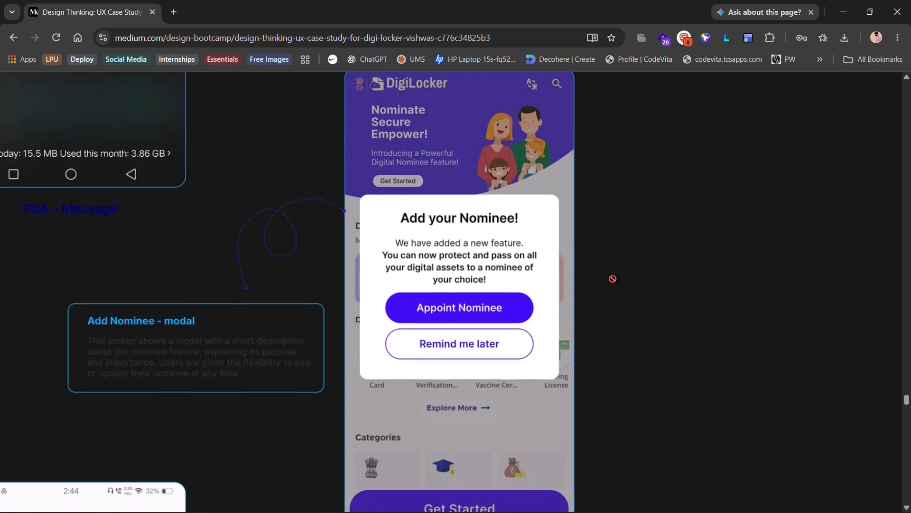
{"action": "left_click_drag", "start_coordinate": [613, 279], "coordinate": [662, 247]}
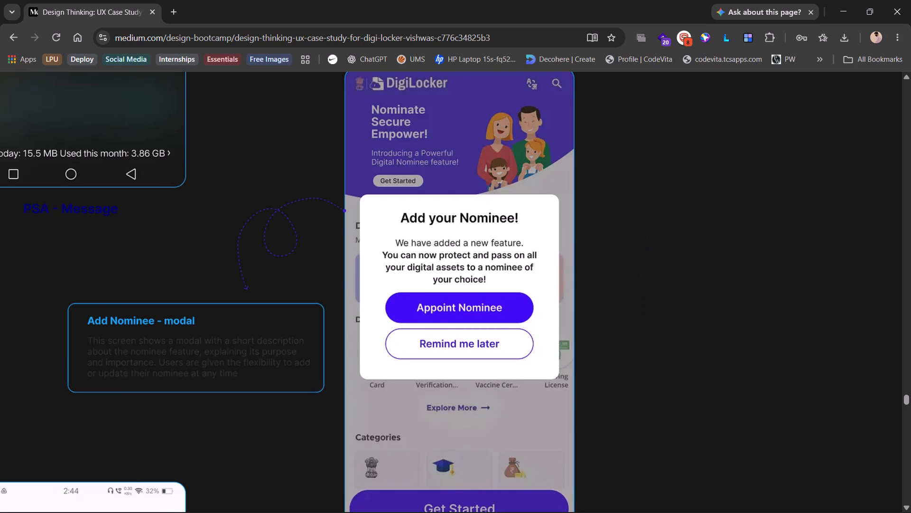
{"action": "scroll", "coordinate": [533, 289], "scroll_direction": "up", "scroll_amount": 1}
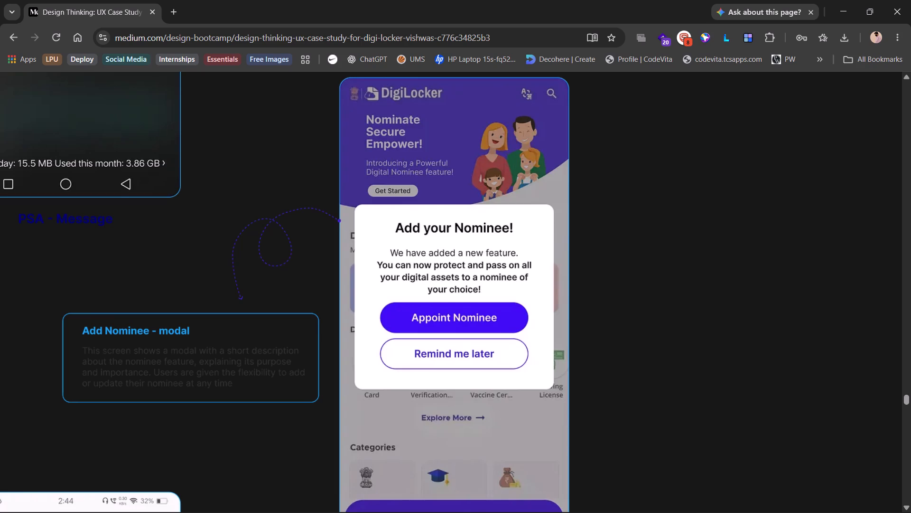
{"action": "scroll", "coordinate": [533, 289], "scroll_direction": "down", "scroll_amount": 4}
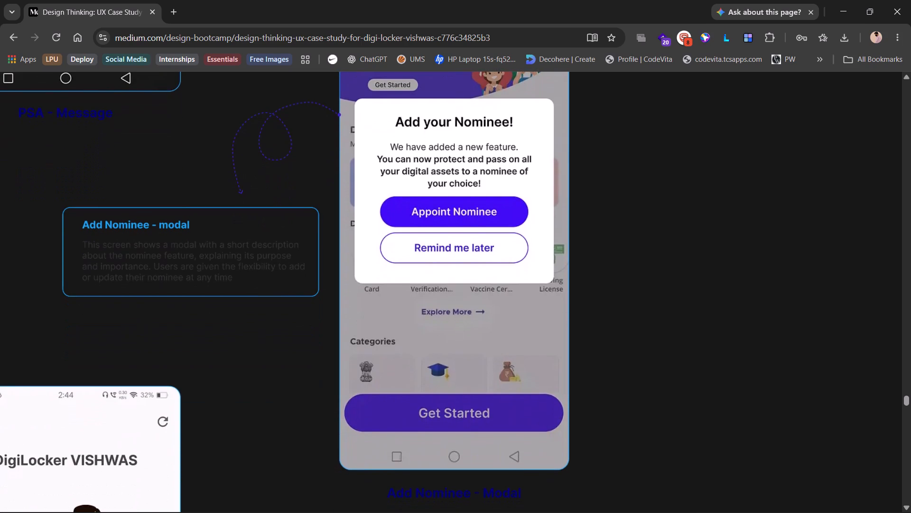
Examine the DigiLocker VISHWAS screen and its Appoint Nominee annotation in the nominator's flow.
{"action": "scroll", "coordinate": [533, 289], "scroll_direction": "right", "scroll_amount": 2}
{"action": "scroll", "coordinate": [533, 289], "scroll_direction": "down", "scroll_amount": 2}
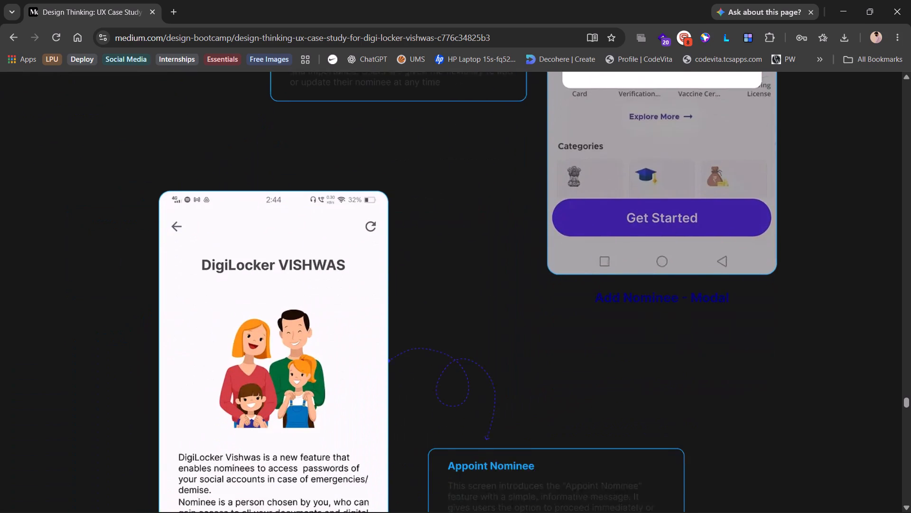
{"action": "scroll", "coordinate": [533, 289], "scroll_direction": "down", "scroll_amount": 2}
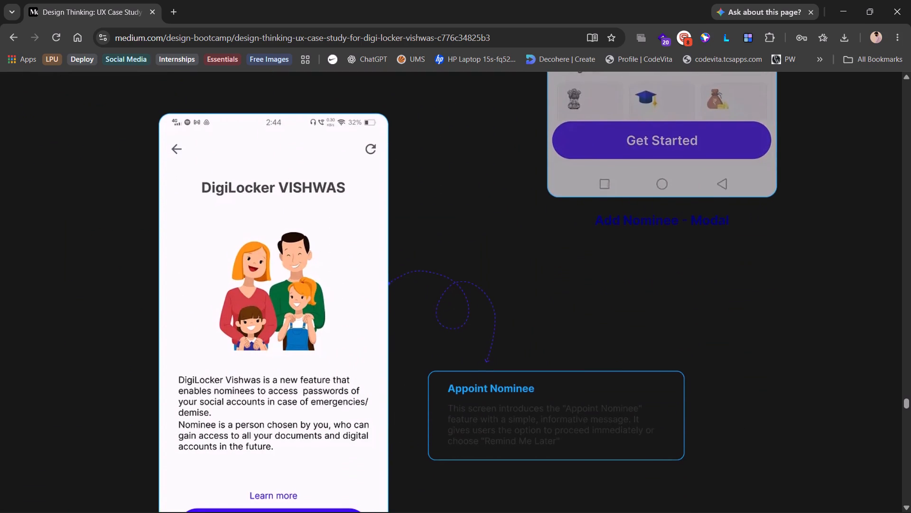
{"action": "scroll", "coordinate": [533, 289], "scroll_direction": "down", "scroll_amount": 1}
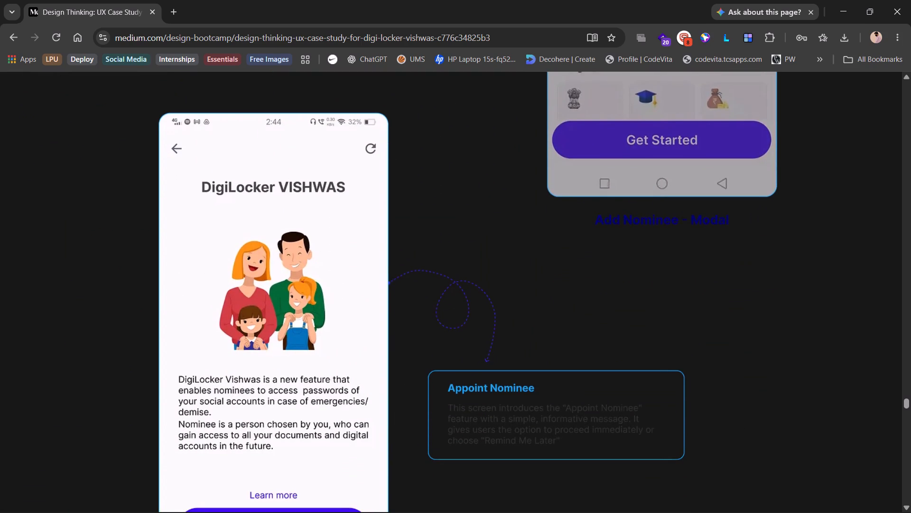
{"action": "scroll", "coordinate": [533, 289], "scroll_direction": "left", "scroll_amount": 1}
{"action": "scroll", "coordinate": [533, 289], "scroll_direction": "up", "scroll_amount": 1}
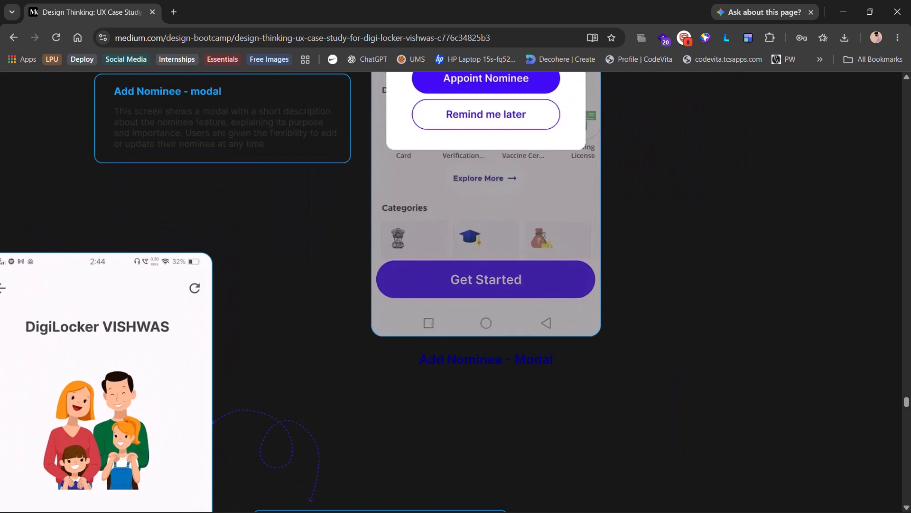
{"action": "scroll", "coordinate": [533, 289], "scroll_direction": "down", "scroll_amount": 3}
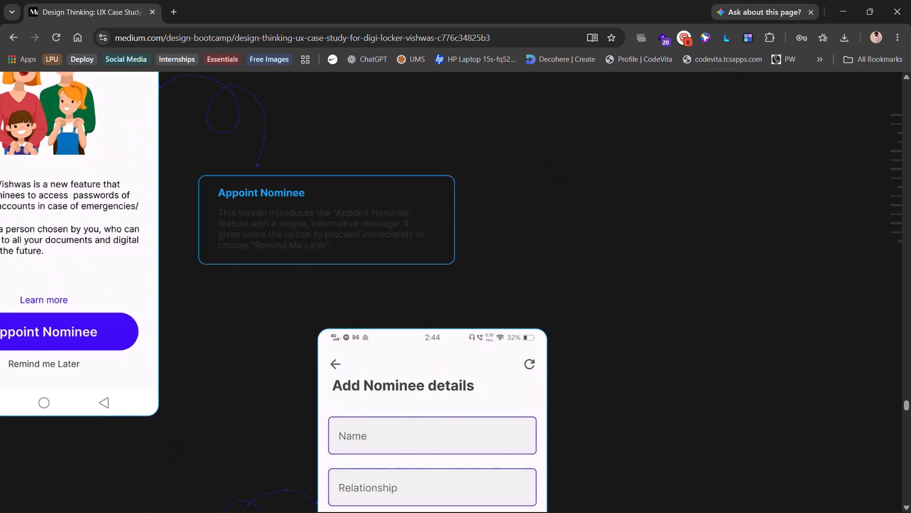
Examine the Add Nominee details form screen and its Enter Nominee details annotation.
{"action": "scroll", "coordinate": [533, 289], "scroll_direction": "down", "scroll_amount": 1}
{"action": "scroll", "coordinate": [533, 289], "scroll_direction": "left", "scroll_amount": 2}
{"action": "scroll", "coordinate": [533, 289], "scroll_direction": "down", "scroll_amount": 2}
{"action": "scroll", "coordinate": [533, 289], "scroll_direction": "left", "scroll_amount": 1}
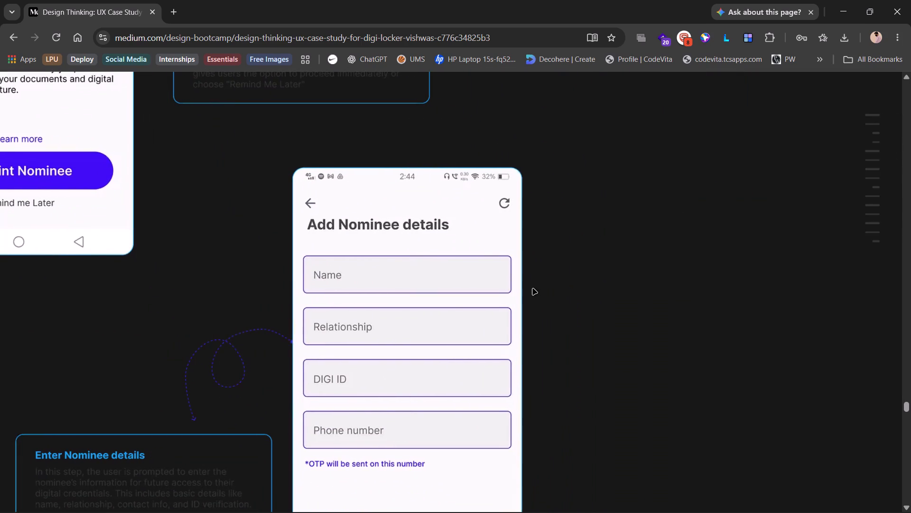
{"action": "scroll", "coordinate": [533, 289], "scroll_direction": "left", "scroll_amount": 1}
{"action": "scroll", "coordinate": [533, 289], "scroll_direction": "down", "scroll_amount": 1}
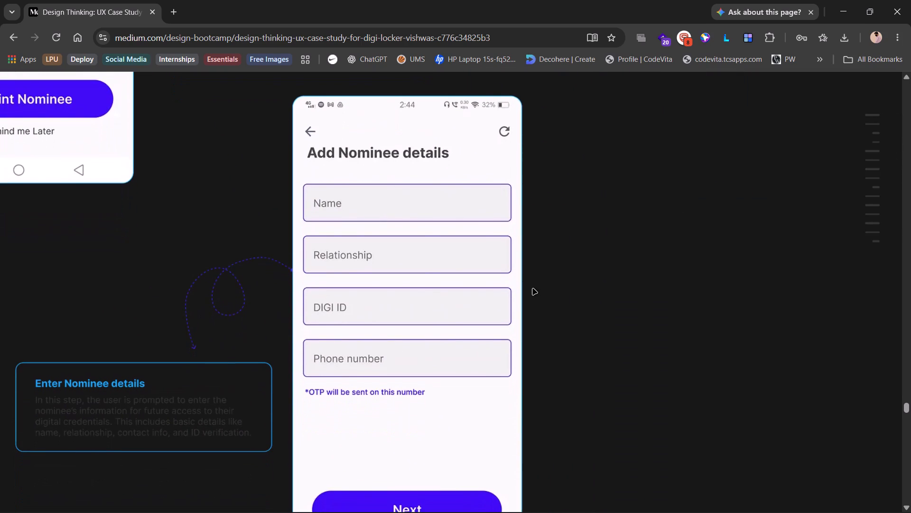
{"action": "scroll", "coordinate": [533, 289], "scroll_direction": "left", "scroll_amount": 1}
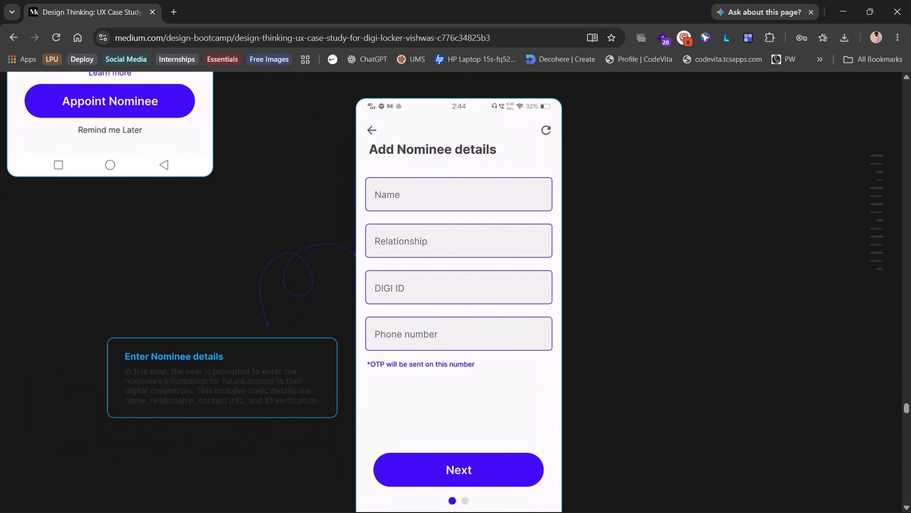
{"action": "scroll", "coordinate": [533, 289], "scroll_direction": "left", "scroll_amount": 1}
Switch to the empty untitled design file in Figma.
{"action": "key", "text": "alt+Tab"}
{"action": "left_click", "coordinate": [402, 259]}
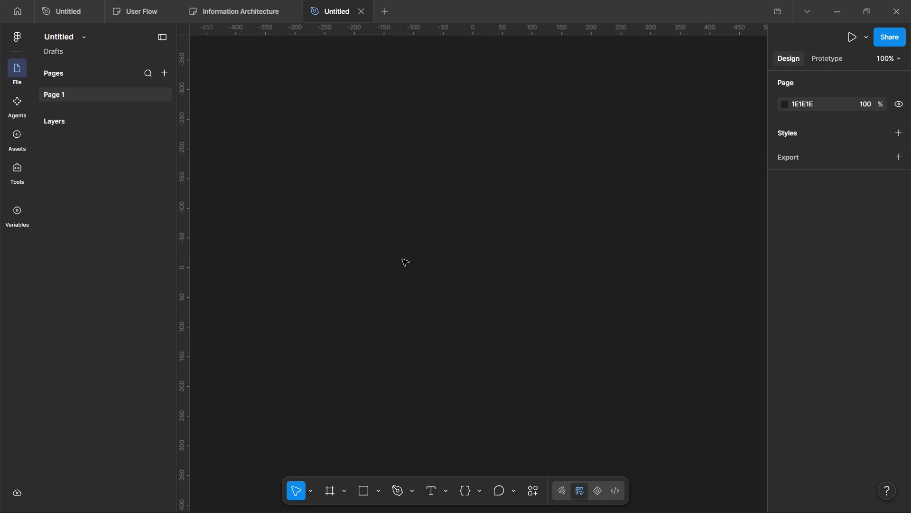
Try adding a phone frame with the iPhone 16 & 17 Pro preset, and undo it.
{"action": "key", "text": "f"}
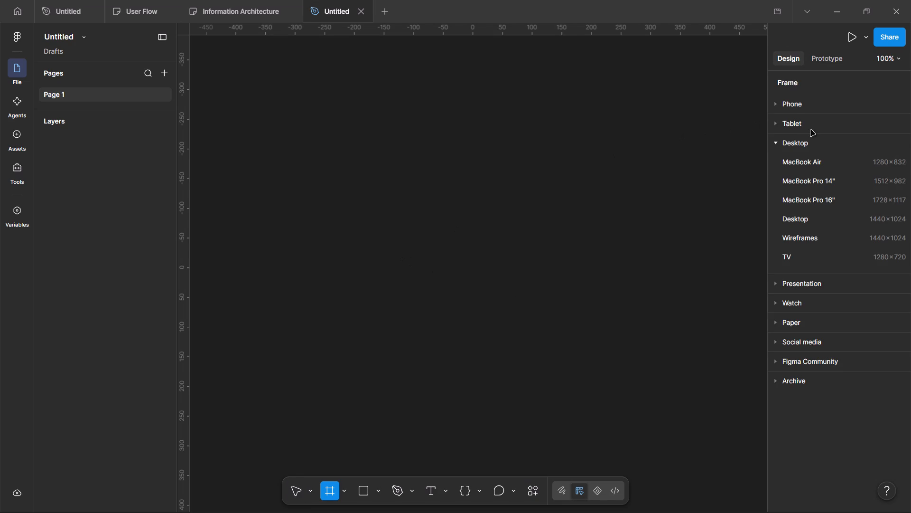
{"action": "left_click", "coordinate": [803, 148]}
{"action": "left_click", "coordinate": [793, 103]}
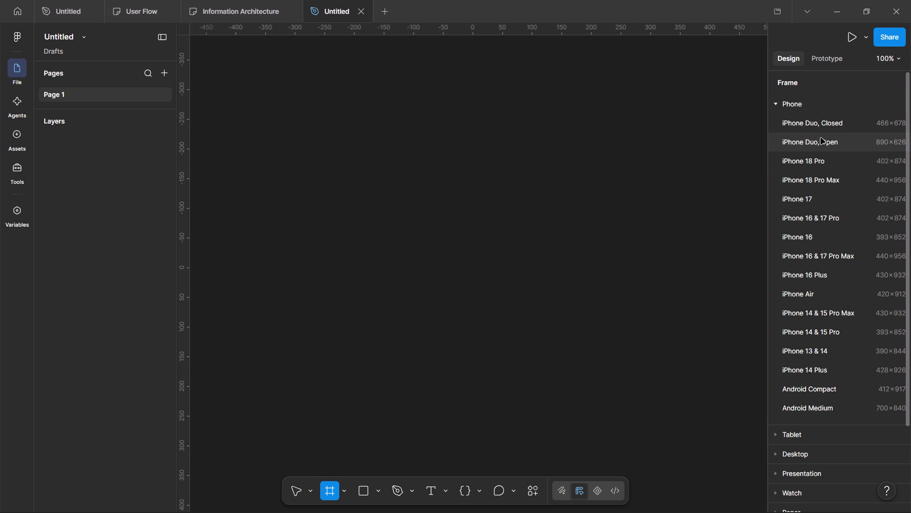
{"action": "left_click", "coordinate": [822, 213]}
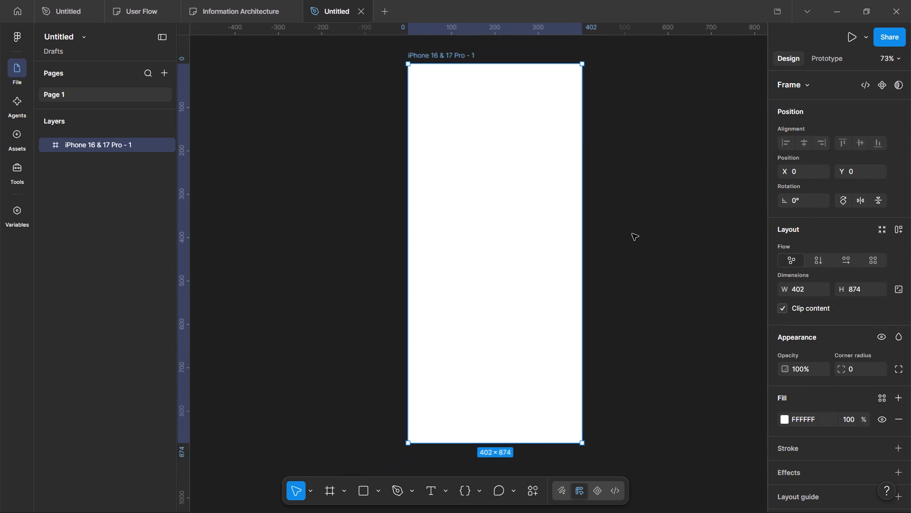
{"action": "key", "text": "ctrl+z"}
Add a phone frame to the empty canvas using the iPhone 16 preset, 393 × 852.
{"action": "key", "text": "f"}
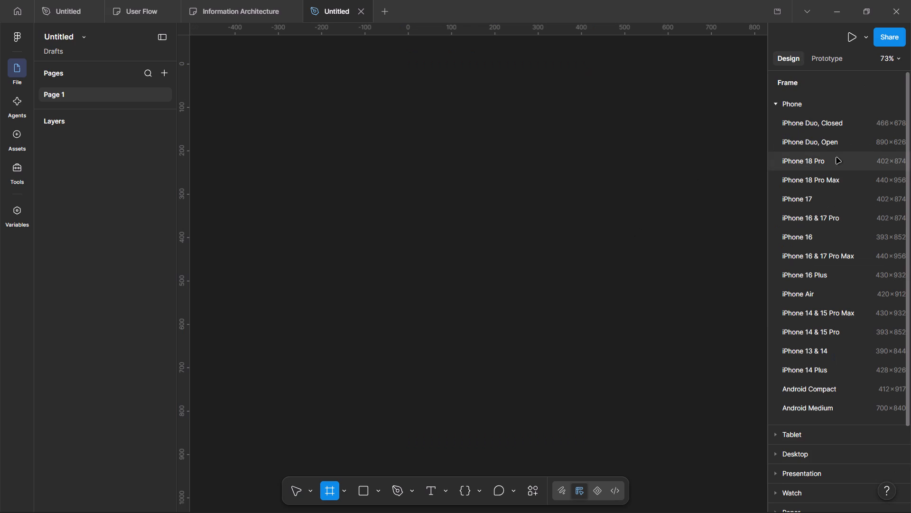
{"action": "scroll", "coordinate": [835, 210], "scroll_direction": "left", "scroll_amount": 2}
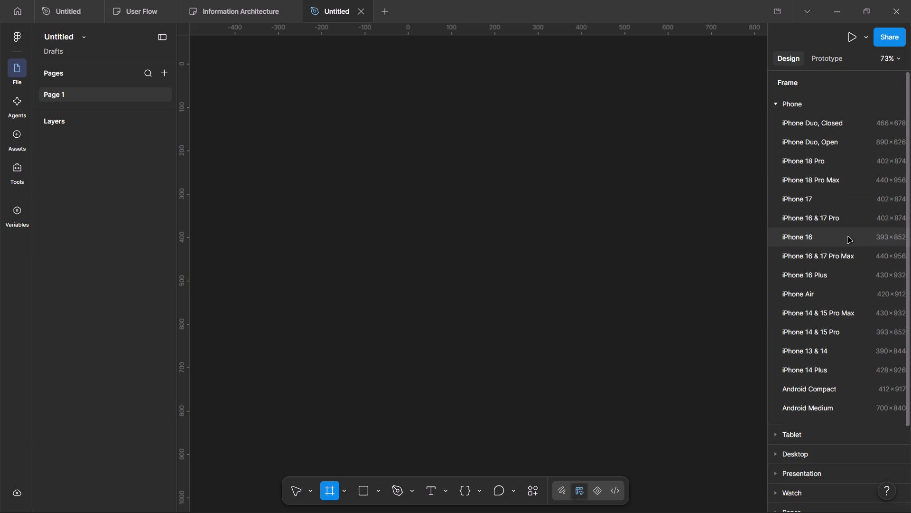
{"action": "left_click", "coordinate": [848, 237]}
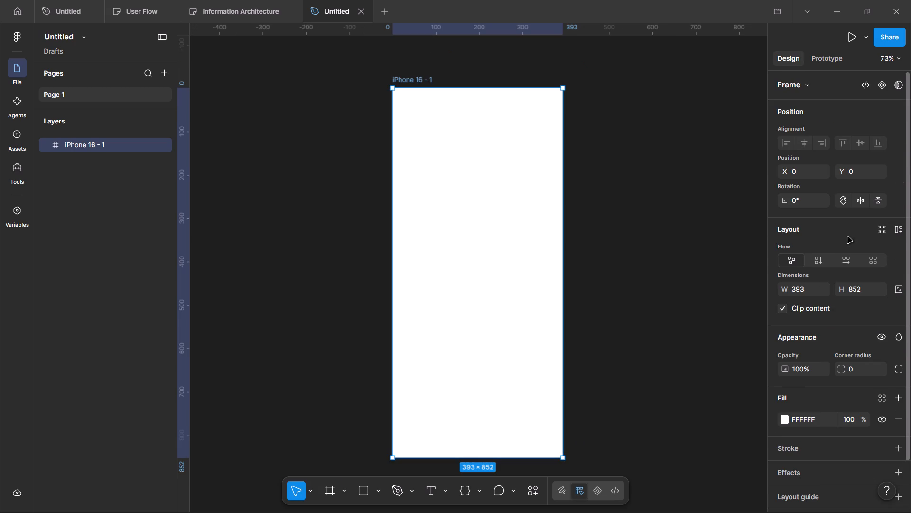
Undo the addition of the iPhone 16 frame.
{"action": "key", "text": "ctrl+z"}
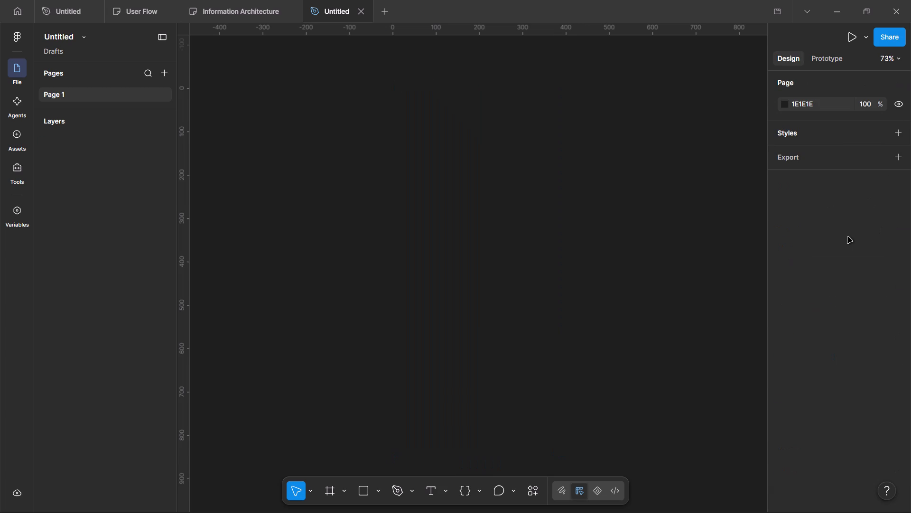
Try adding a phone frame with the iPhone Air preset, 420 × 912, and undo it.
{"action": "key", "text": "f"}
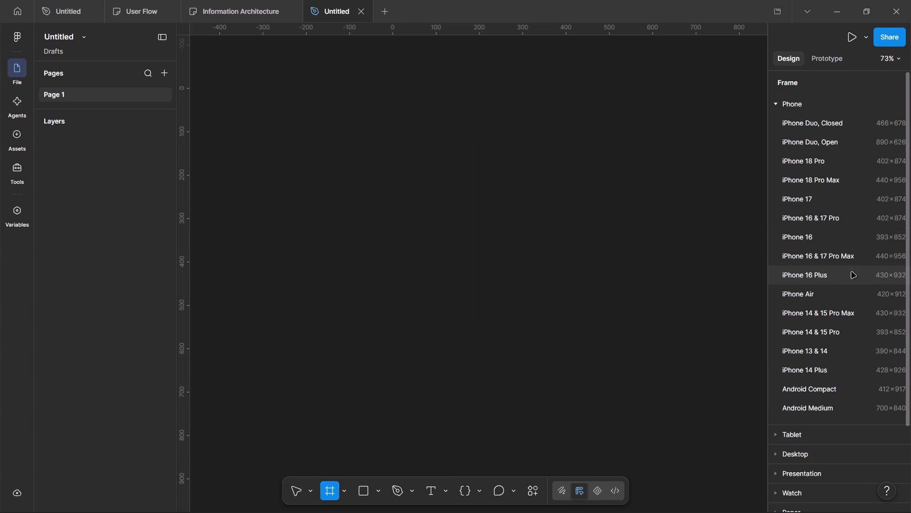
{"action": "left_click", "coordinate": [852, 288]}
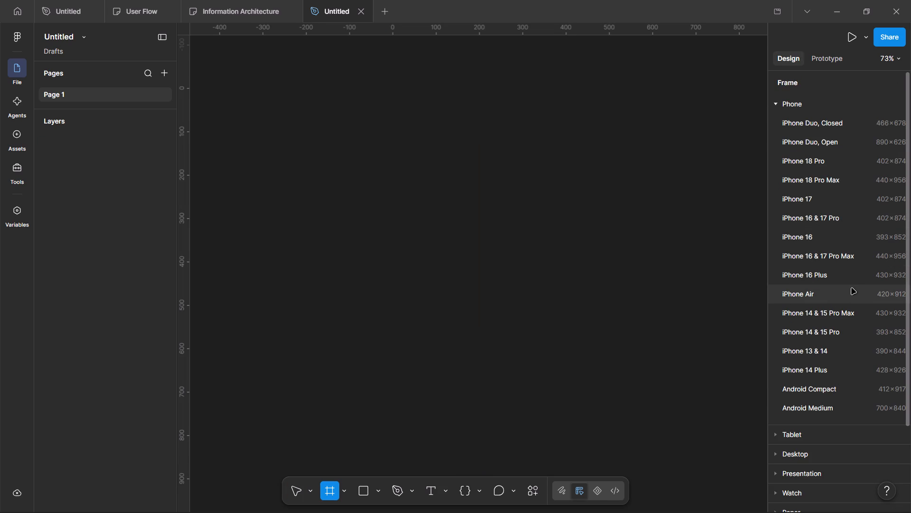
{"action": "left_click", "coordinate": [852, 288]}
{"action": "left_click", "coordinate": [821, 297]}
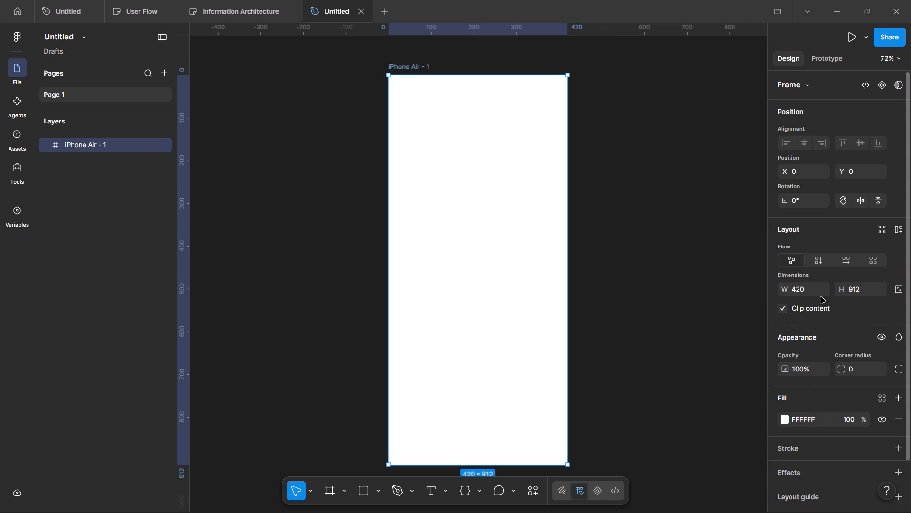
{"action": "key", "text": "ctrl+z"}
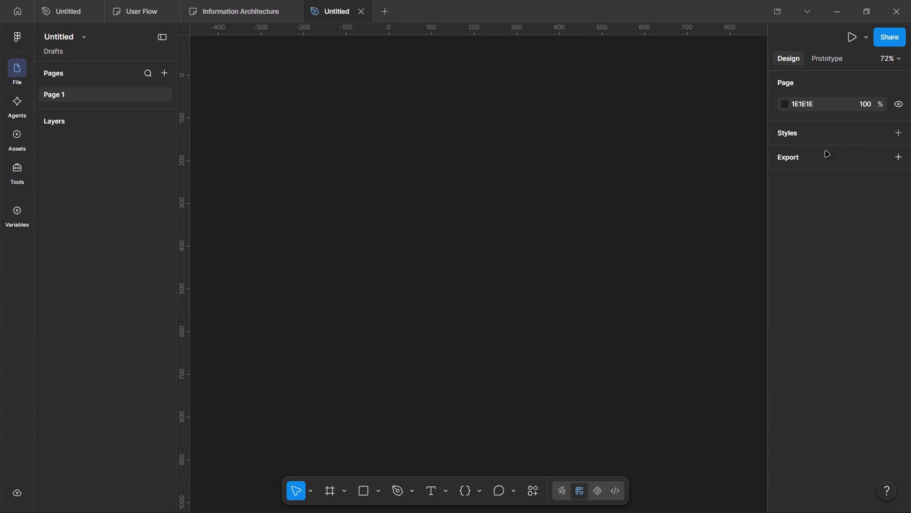
Add a phone frame to the empty canvas using the iPhone 16 & 17 Pro preset, 402 × 874.
{"action": "key", "text": "f"}
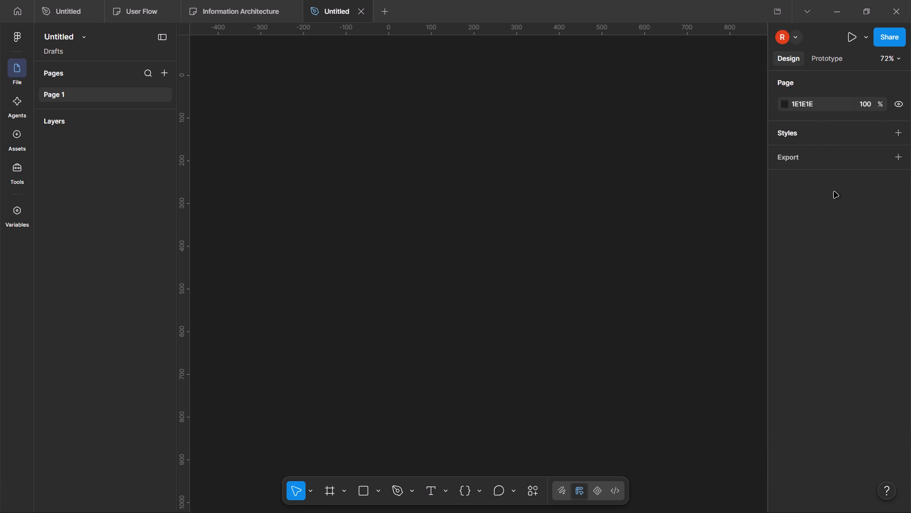
{"action": "key", "text": "f"}
{"action": "left_click", "coordinate": [833, 219]}
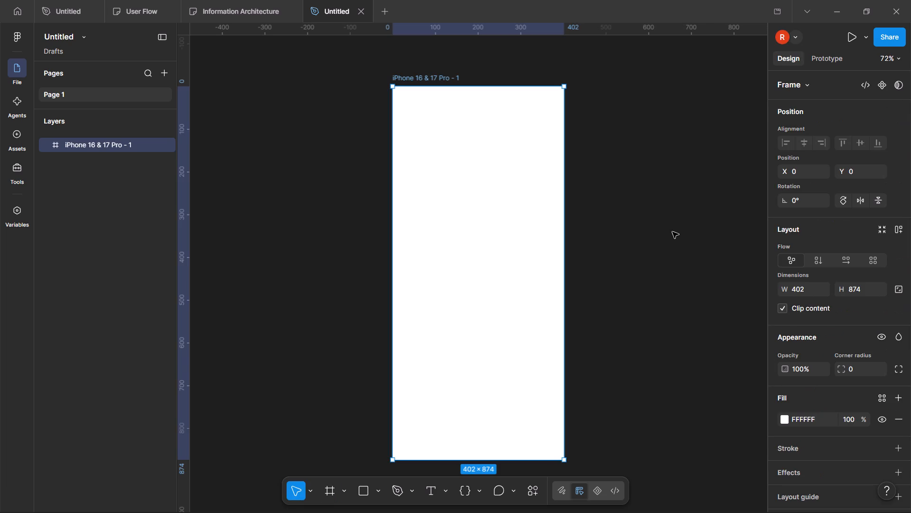
{"action": "left_click", "coordinate": [672, 232]}
{"action": "scroll", "coordinate": [488, 158], "scroll_direction": "up", "scroll_amount": 1}
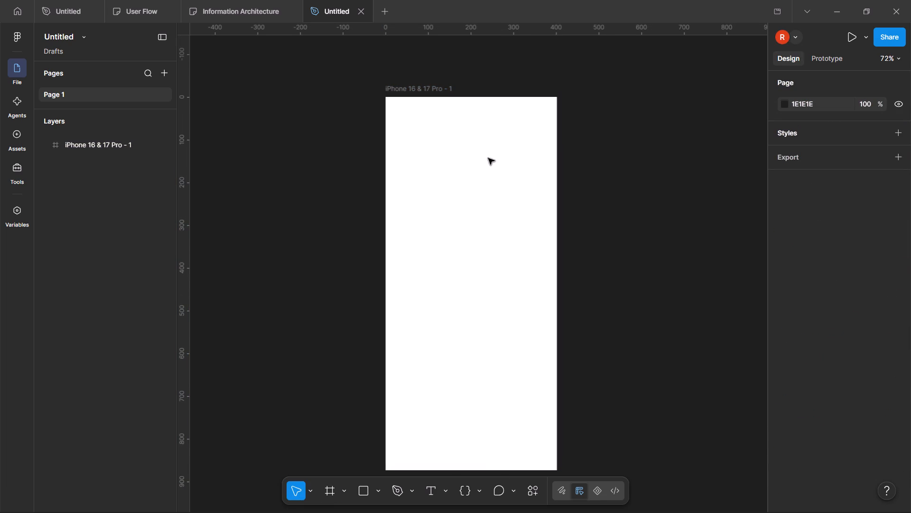
Sample the background color of the Add Nominee details screen in the Chrome case study with ColorZilla, and return to Figma.
{"action": "key", "text": "alt+Tab"}
{"action": "key", "text": "alt+Tab"}
{"action": "left_click", "coordinate": [512, 174]}
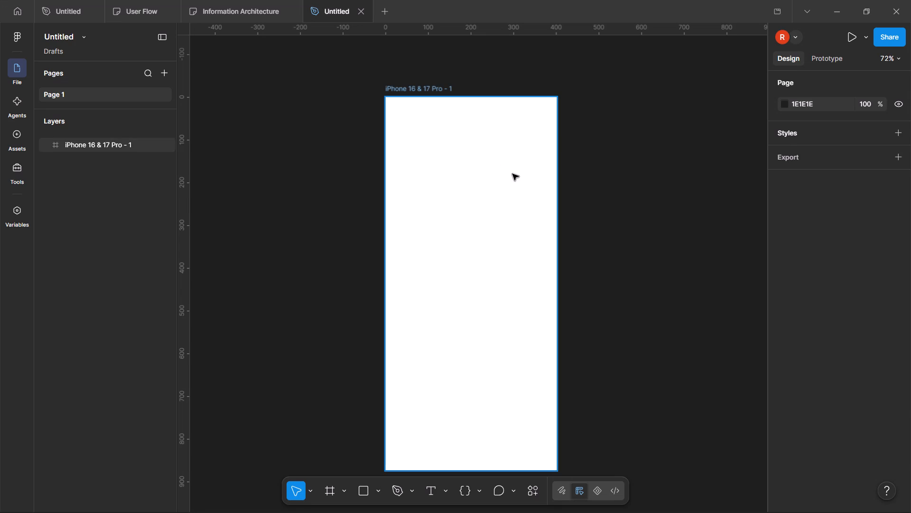
{"action": "key", "text": "alt+Tab"}
{"action": "left_click", "coordinate": [770, 34]}
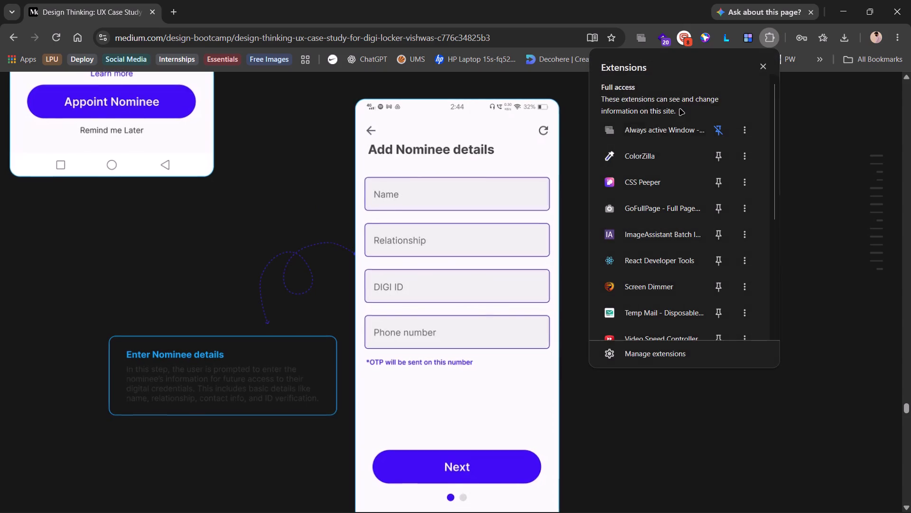
{"action": "left_click", "coordinate": [643, 163]}
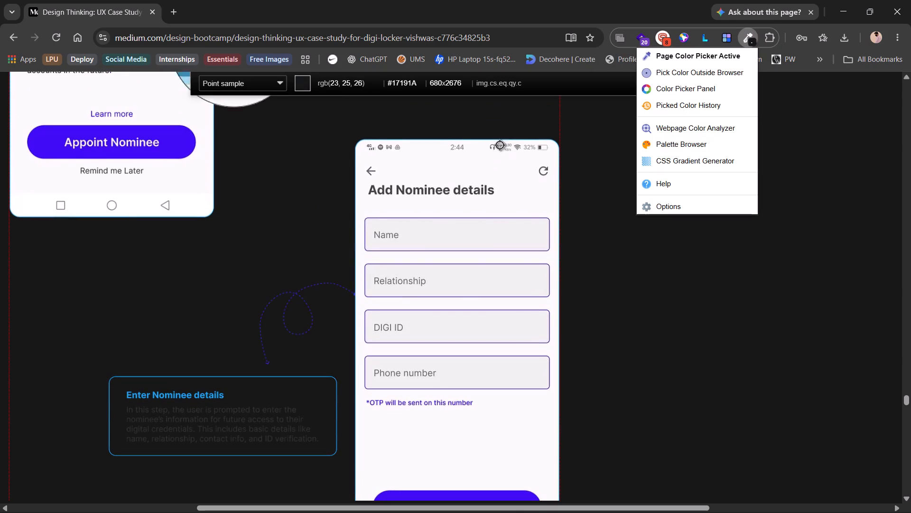
{"action": "left_click", "coordinate": [490, 171]}
{"action": "key", "text": "alt+Tab"}
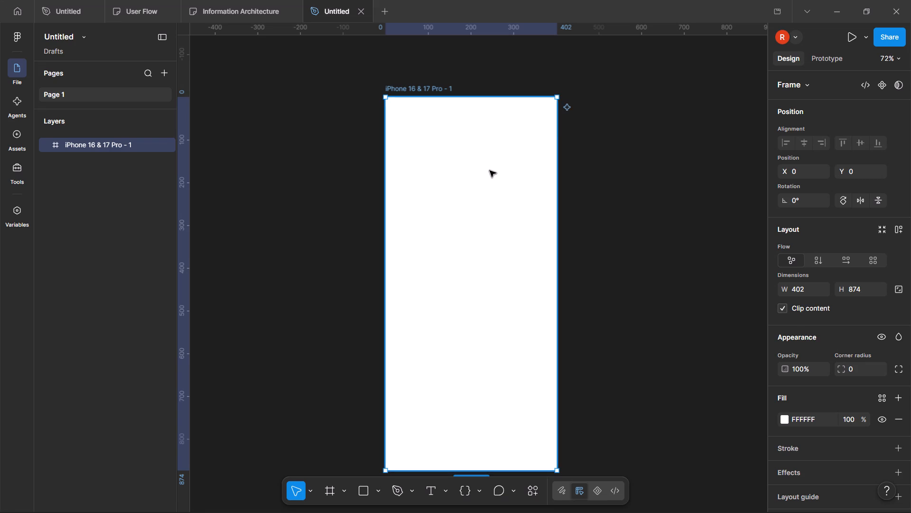
Set the phone frame's fill to the sampled color #FAFAFA.
{"action": "left_click", "coordinate": [485, 189]}
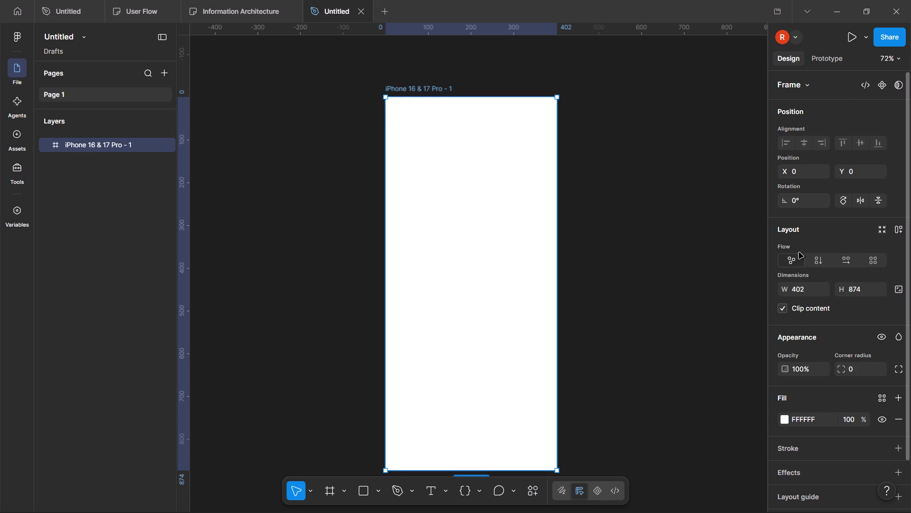
{"action": "scroll", "coordinate": [803, 323], "scroll_direction": "down", "scroll_amount": 1}
{"action": "left_click", "coordinate": [785, 385]}
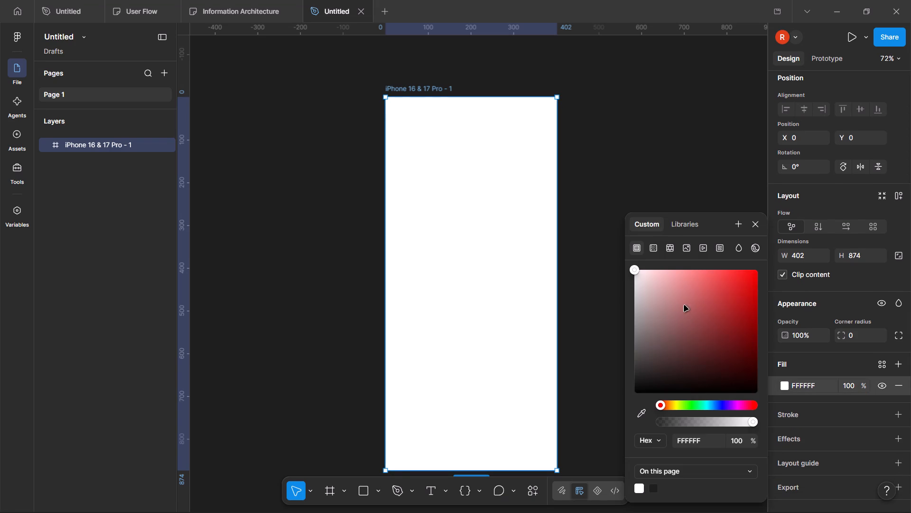
{"action": "left_click", "coordinate": [703, 438]}
{"action": "key", "text": "ctrl+v"}
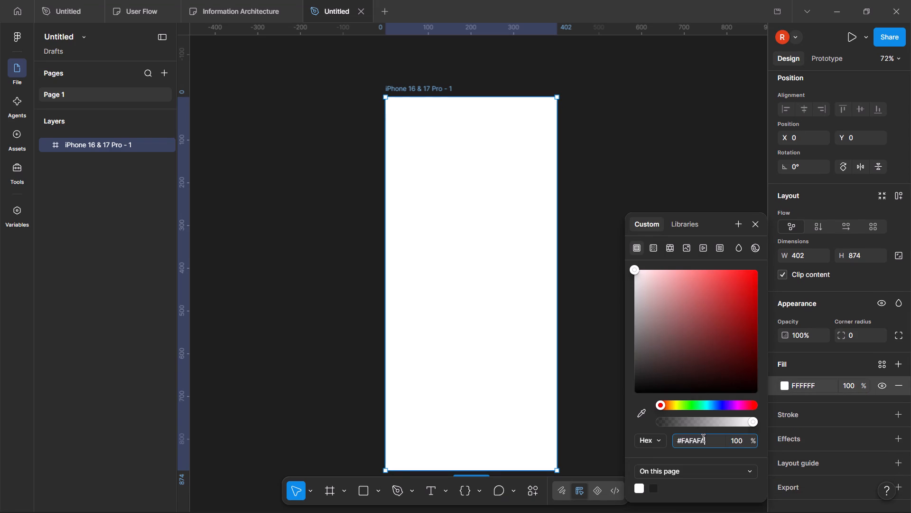
{"action": "key", "text": "Return"}
{"action": "left_click", "coordinate": [671, 181]}
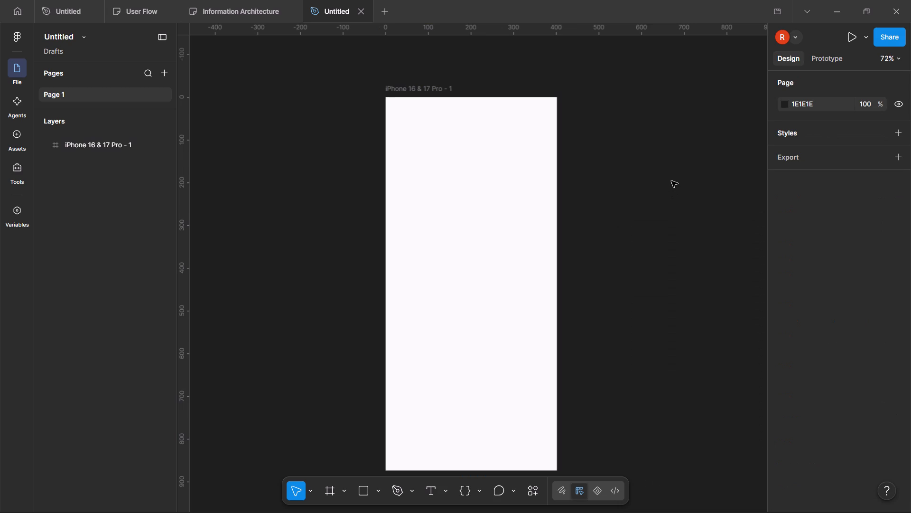
Compare the phone frame in Figma with the Add Nominee details reference screen in Chrome.
{"action": "scroll", "coordinate": [650, 199], "scroll_direction": "left", "scroll_amount": 1}
{"action": "left_click", "coordinate": [446, 228]}
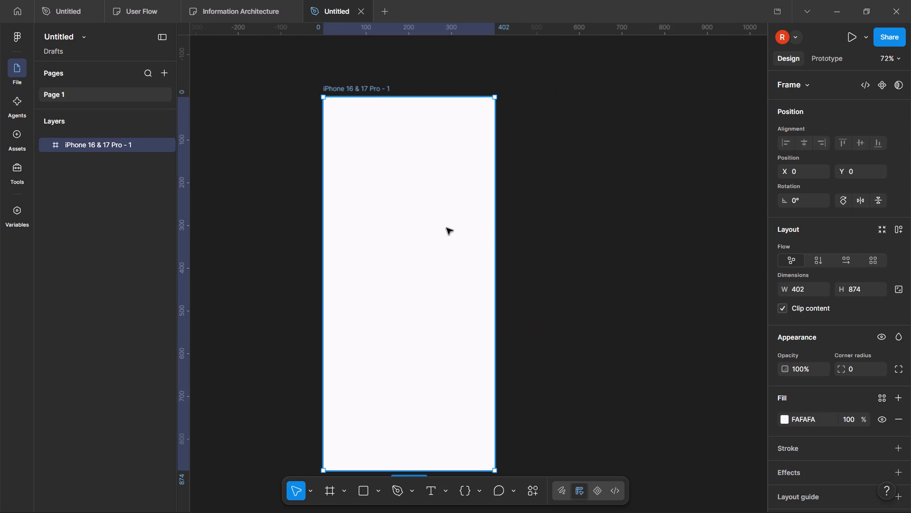
{"action": "left_click", "coordinate": [561, 210]}
{"action": "key", "text": "alt+Tab"}
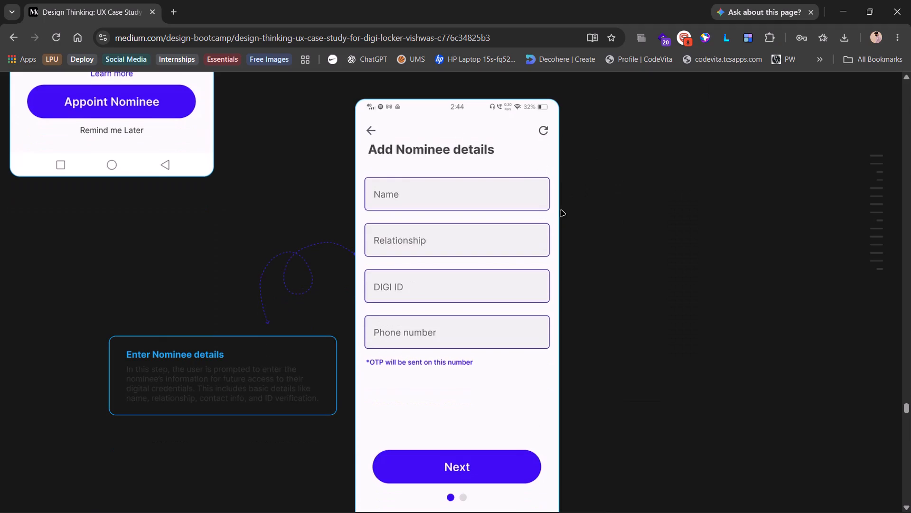
{"action": "key", "text": "alt+Tab"}
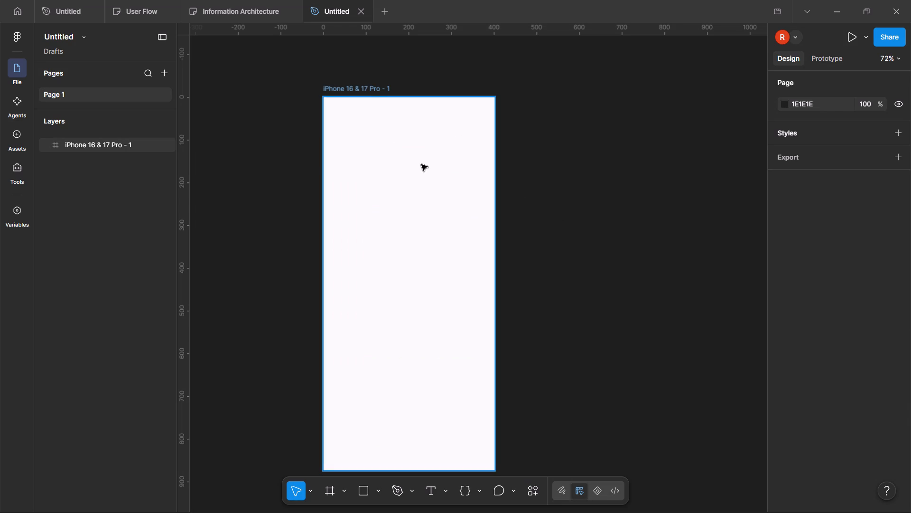
{"action": "scroll", "coordinate": [421, 164], "scroll_direction": "up", "scroll_amount": 1}
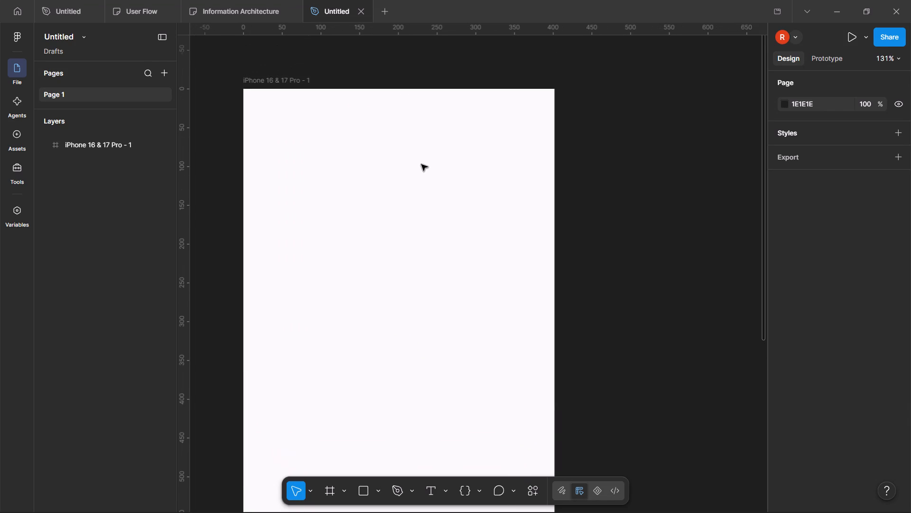
{"action": "scroll", "coordinate": [421, 164], "scroll_direction": "up", "scroll_amount": 1}
{"action": "key", "text": "alt+Tab"}
{"action": "key", "text": "alt+Tab"}
Draw a rectangle about 372 × 50 near the top of the phone frame and center it horizontally in the frame.
{"action": "scroll", "coordinate": [381, 190], "scroll_direction": "right", "scroll_amount": 1}
{"action": "left_click", "coordinate": [374, 207]}
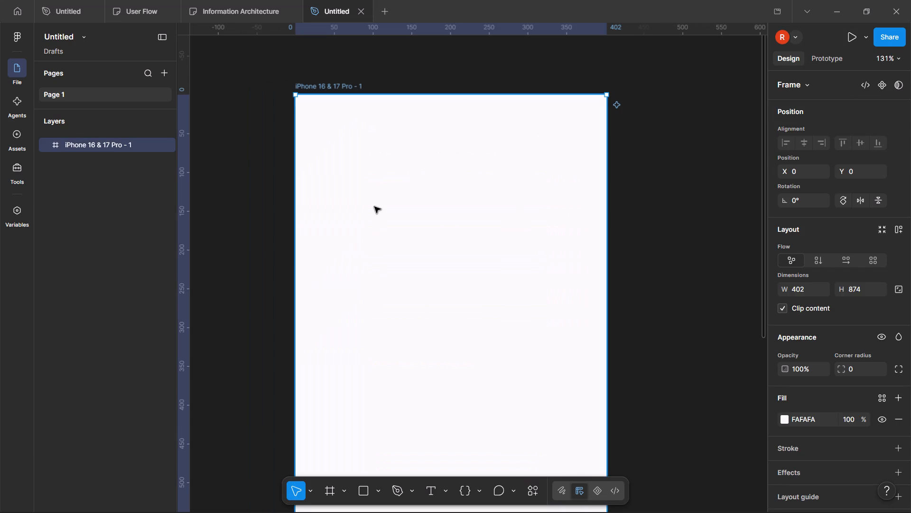
{"action": "key", "text": "r"}
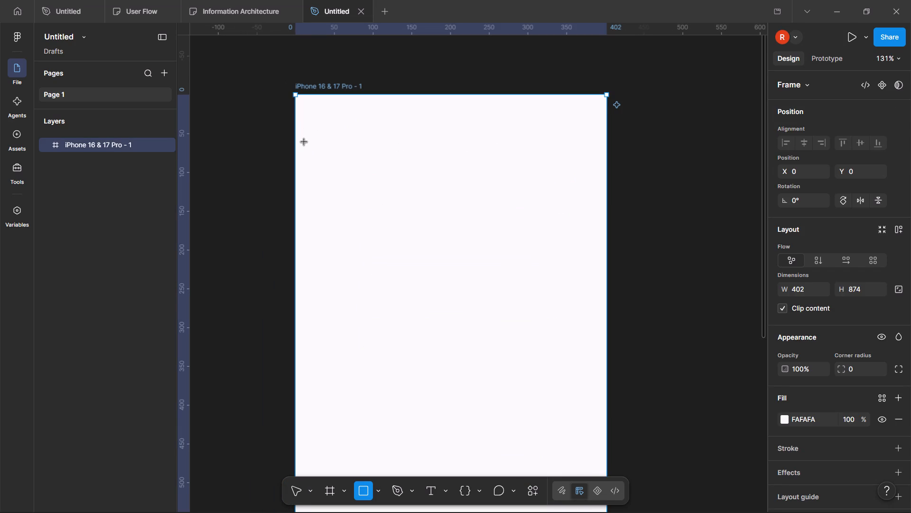
{"action": "left_click_drag", "start_coordinate": [304, 142], "coordinate": [533, 182]}
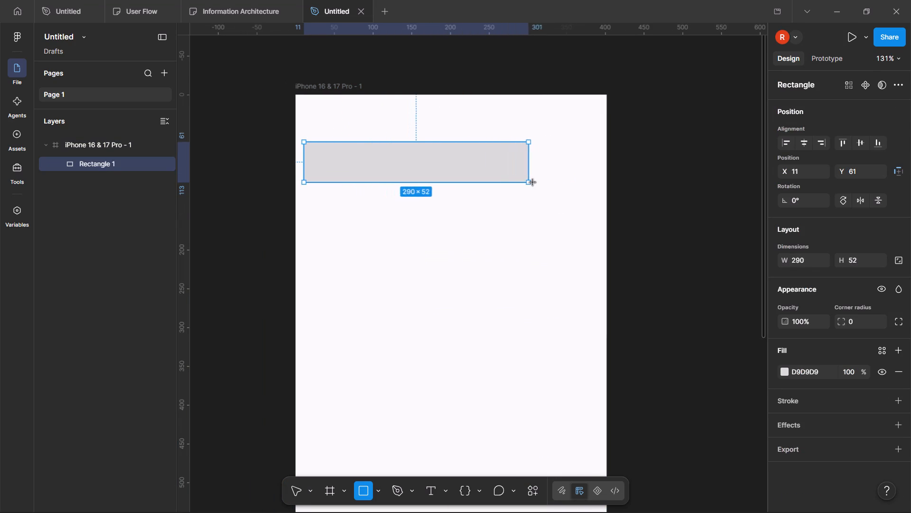
{"action": "left_click_drag", "start_coordinate": [533, 182], "coordinate": [592, 180]}
{"action": "left_click", "coordinate": [803, 144]}
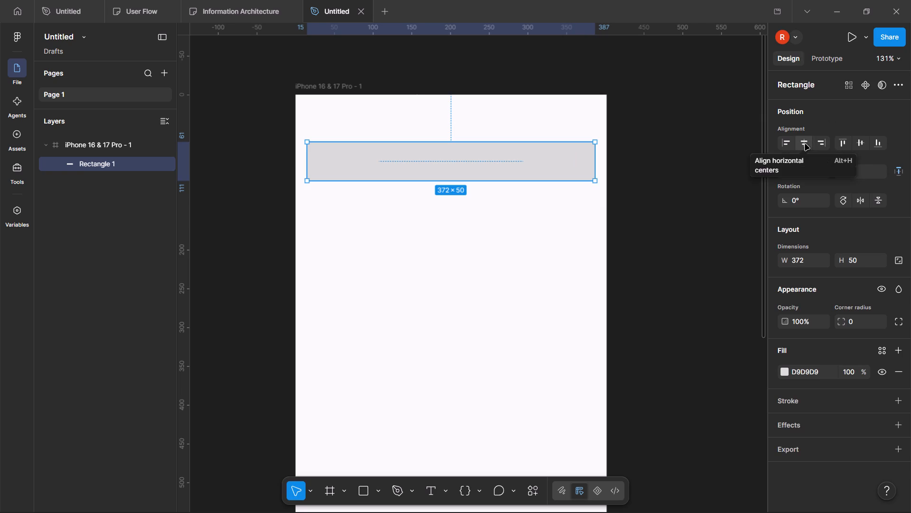
{"action": "triple_click", "coordinate": [805, 144]}
{"action": "left_click", "coordinate": [719, 192]}
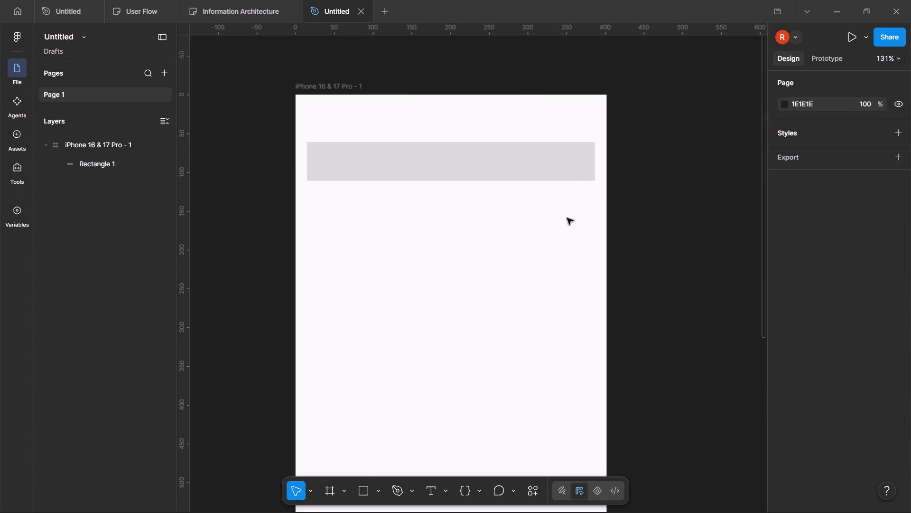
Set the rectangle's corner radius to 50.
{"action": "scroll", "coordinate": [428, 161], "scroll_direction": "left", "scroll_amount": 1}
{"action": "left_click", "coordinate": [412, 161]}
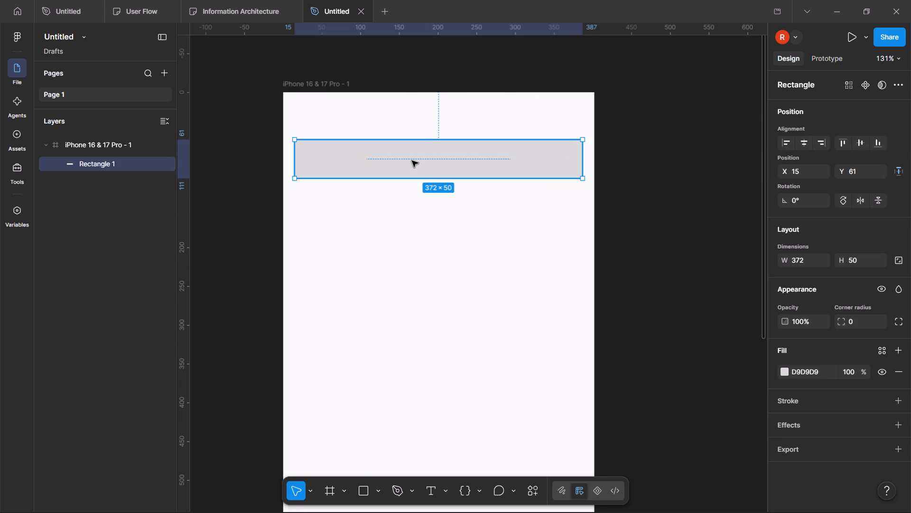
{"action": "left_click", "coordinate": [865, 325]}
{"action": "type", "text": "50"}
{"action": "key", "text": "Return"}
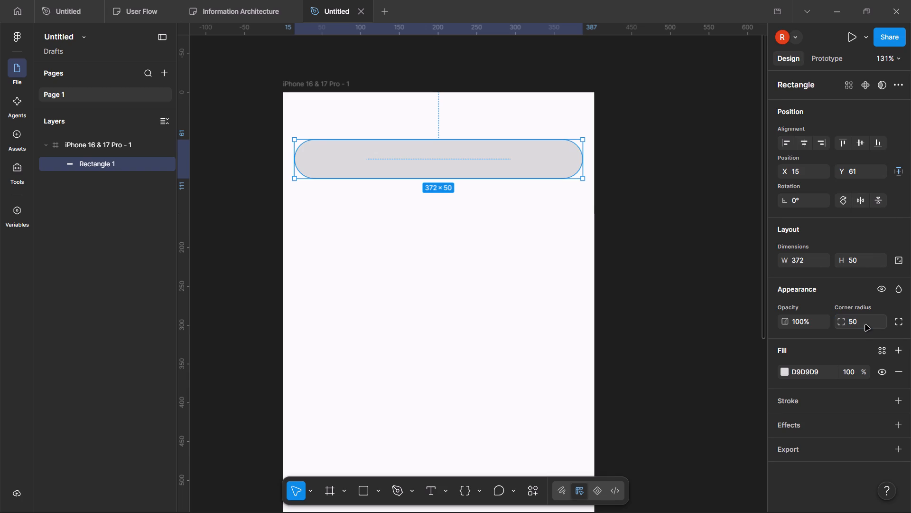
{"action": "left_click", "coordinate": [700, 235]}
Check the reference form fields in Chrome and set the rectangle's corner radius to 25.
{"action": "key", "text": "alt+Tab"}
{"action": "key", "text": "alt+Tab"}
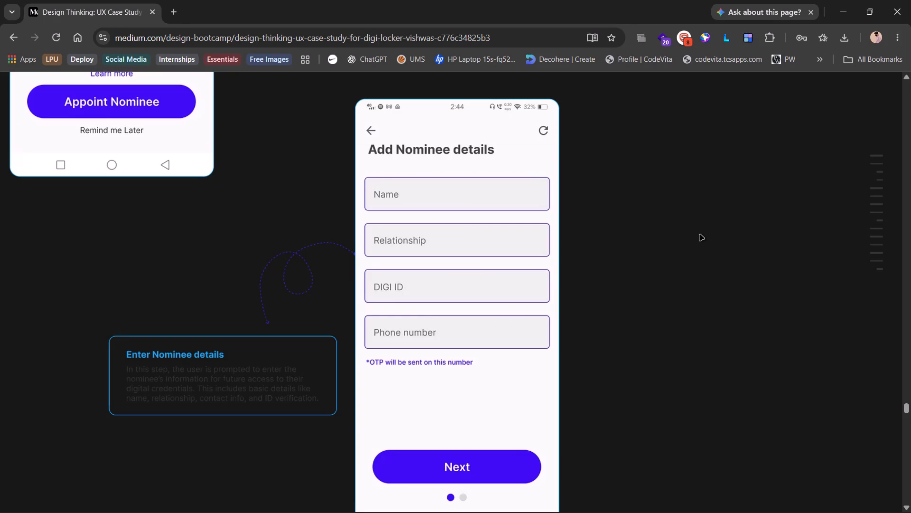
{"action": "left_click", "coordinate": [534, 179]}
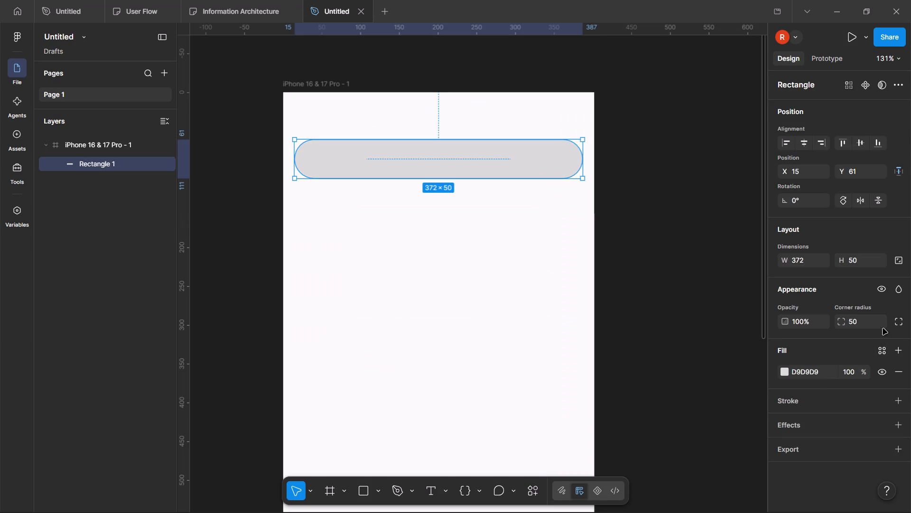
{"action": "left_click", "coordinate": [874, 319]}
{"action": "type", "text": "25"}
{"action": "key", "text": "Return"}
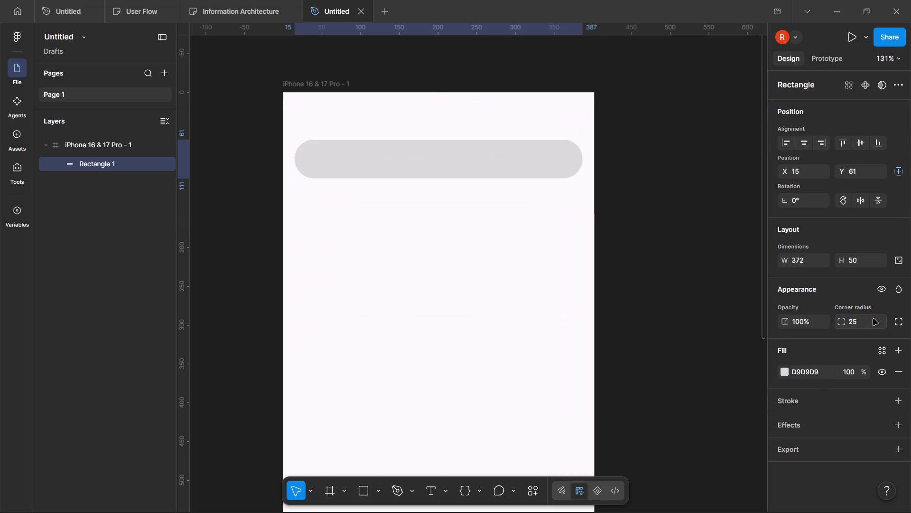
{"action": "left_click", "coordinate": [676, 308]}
Set the rectangle's corner radius to 10.
{"action": "left_click", "coordinate": [525, 150]}
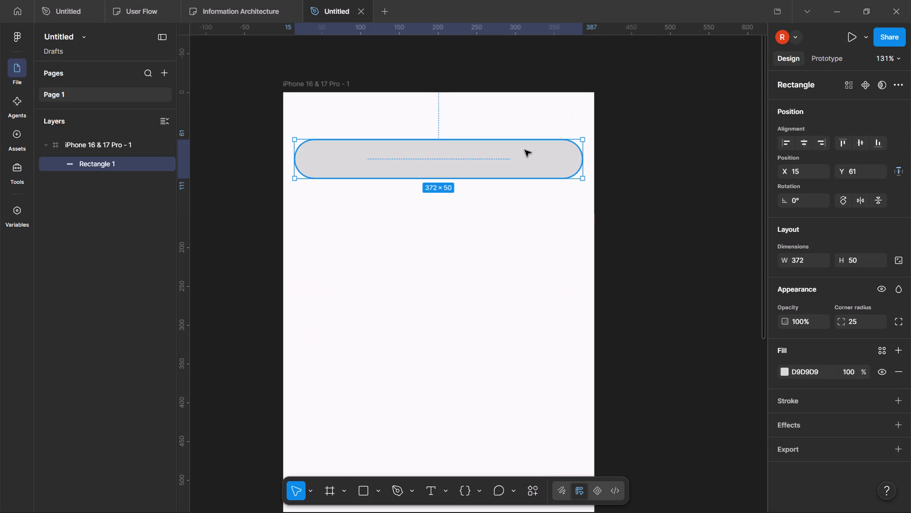
{"action": "left_click", "coordinate": [864, 319]}
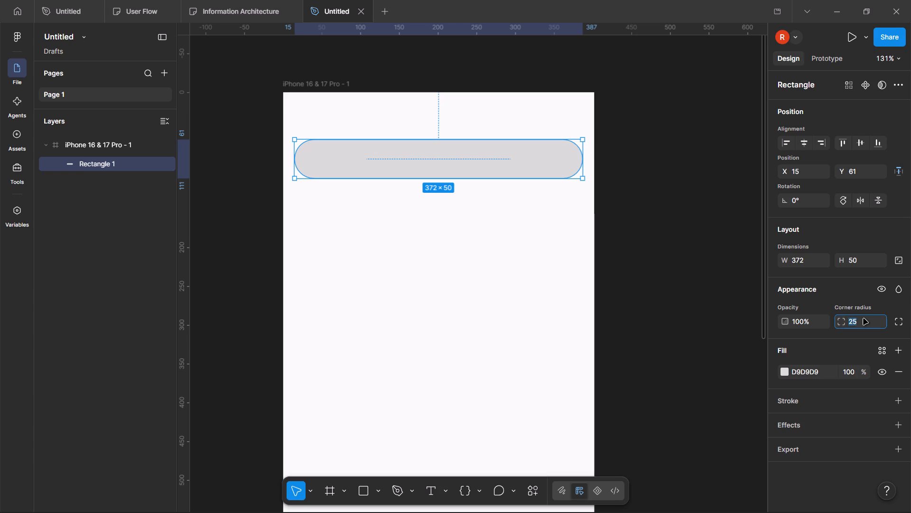
{"action": "type", "text": "10"}
{"action": "key", "text": "Return"}
{"action": "left_click", "coordinate": [734, 268]}
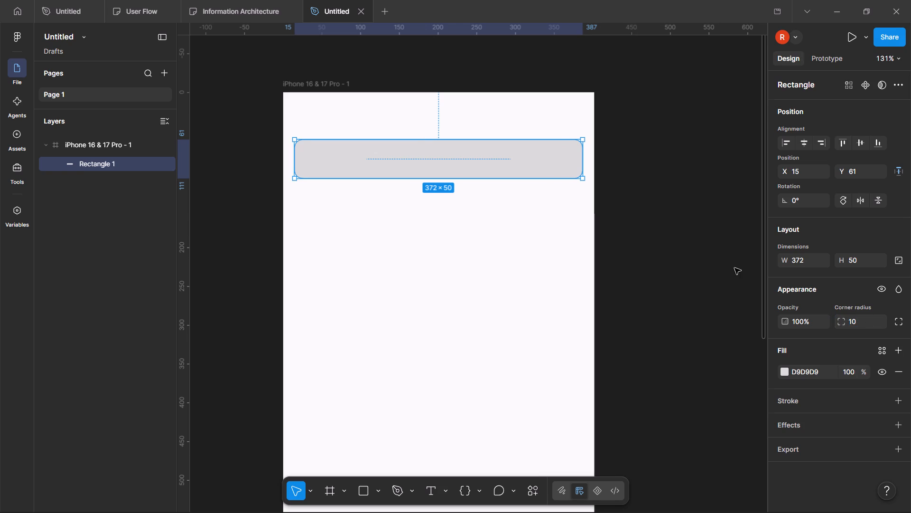
Check the reference form fields in Chrome, and set the rectangle's corner radius in Figma to 5.
{"action": "key", "text": "alt+Tab"}
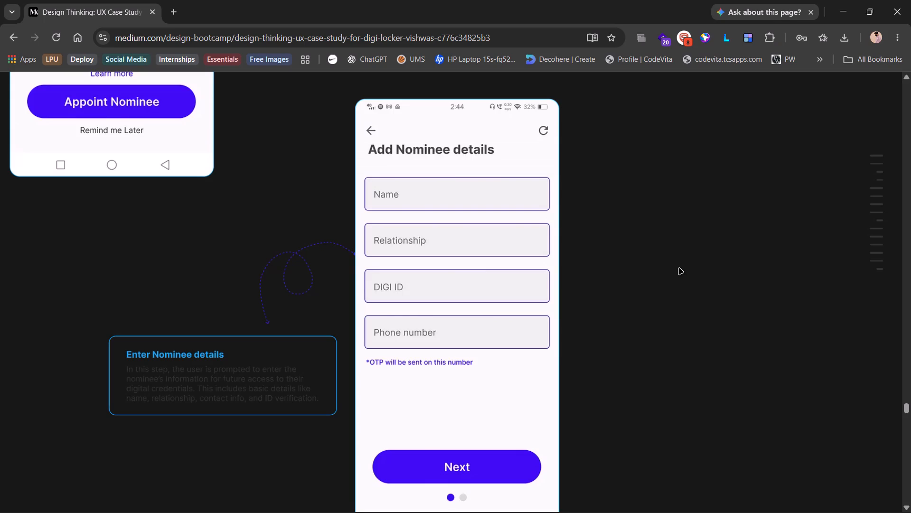
{"action": "key", "text": "alt+Tab"}
{"action": "left_click", "coordinate": [470, 142]}
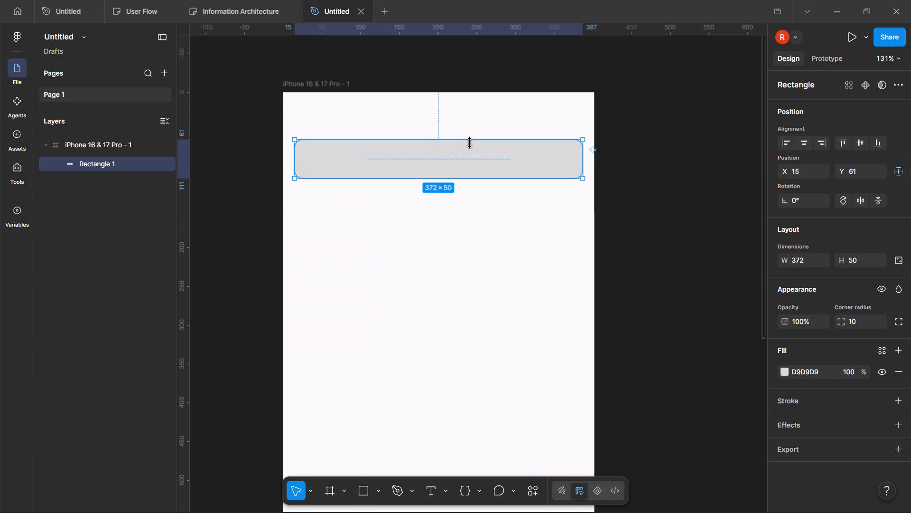
{"action": "left_click", "coordinate": [481, 124]}
{"action": "left_click", "coordinate": [521, 106]}
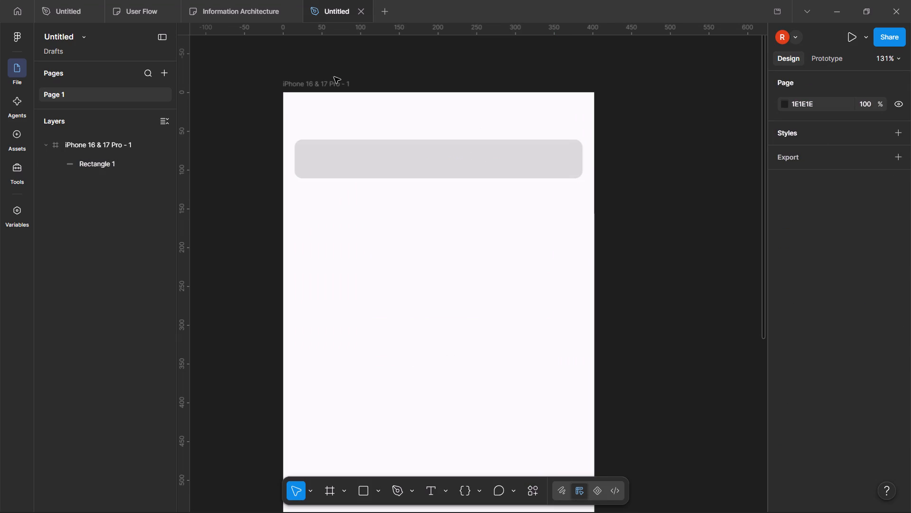
{"action": "left_click", "coordinate": [344, 149]}
{"action": "left_click", "coordinate": [861, 326]}
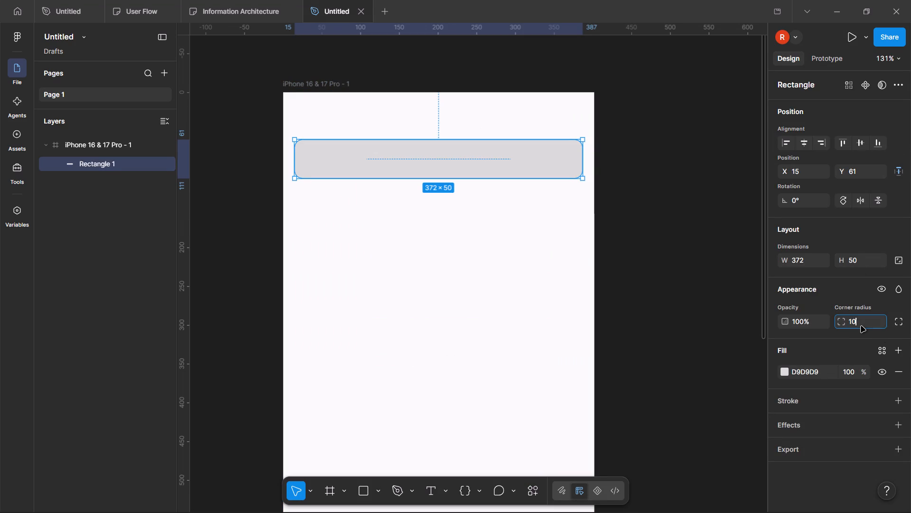
{"action": "key", "text": "Down"}
{"action": "key", "text": "Down"}
{"action": "key", "text": "Down"}
{"action": "key", "text": "Down"}
{"action": "key", "text": "Down"}
{"action": "key", "text": "Up"}
{"action": "key", "text": "Up"}
{"action": "key", "text": "Up"}
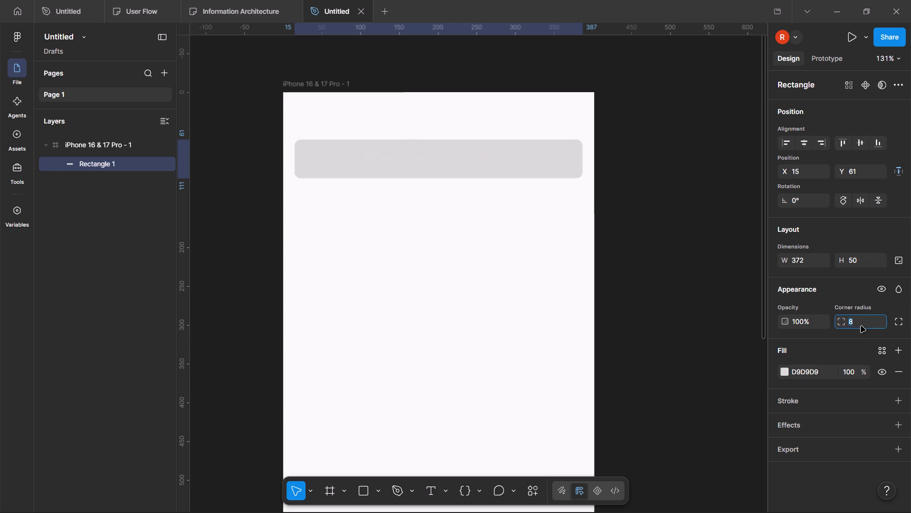
{"action": "key", "text": "Down"}
{"action": "key", "text": "Down"}
{"action": "key", "text": "Down"}
{"action": "left_click", "coordinate": [671, 242]}
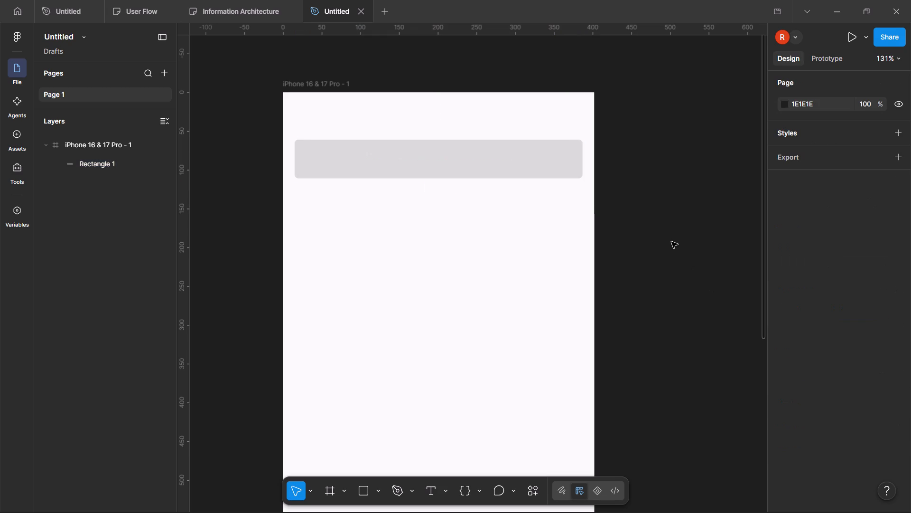
Select the rounded rectangle near the top of the phone frame for further editing.
{"action": "scroll", "coordinate": [408, 170], "scroll_direction": "right", "scroll_amount": 1}
{"action": "left_click", "coordinate": [446, 181]}
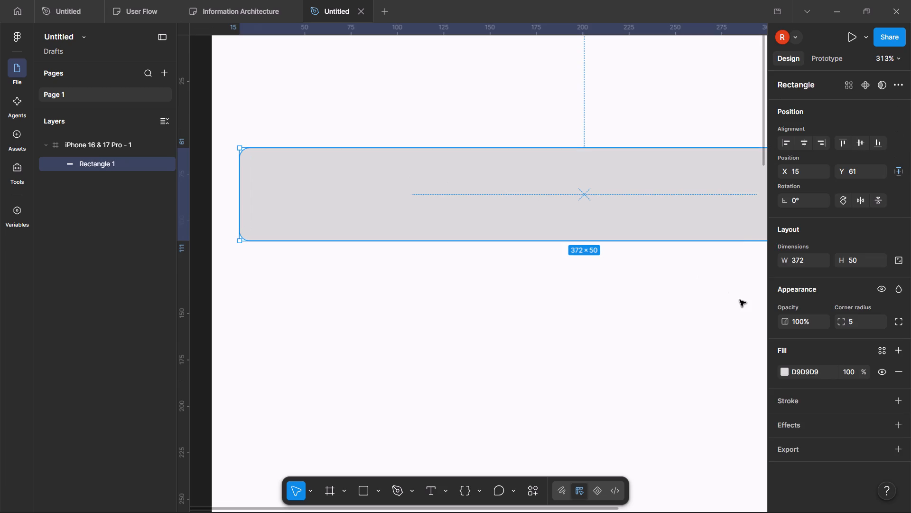
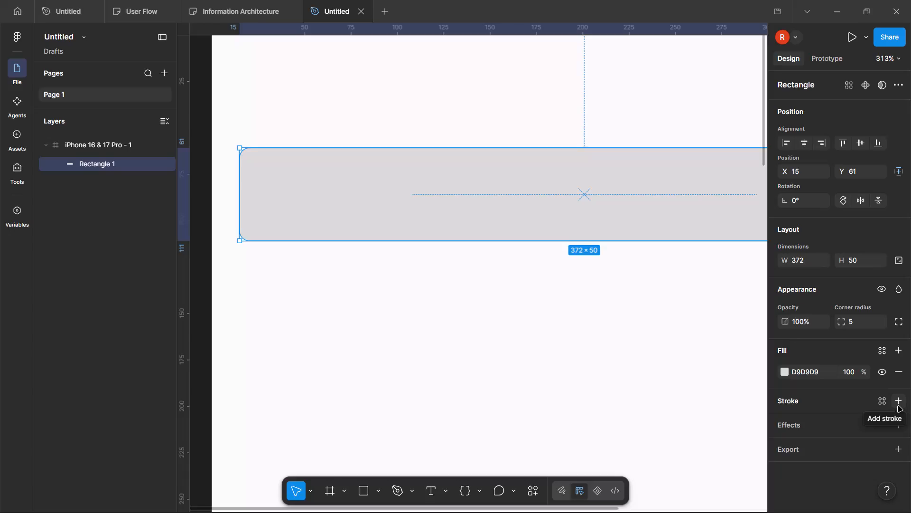
Add a 000000 stroke with inside position and weight 1 to the rectangle, and compare it with the reference form fields in Chrome.
{"action": "left_click", "coordinate": [898, 406]}
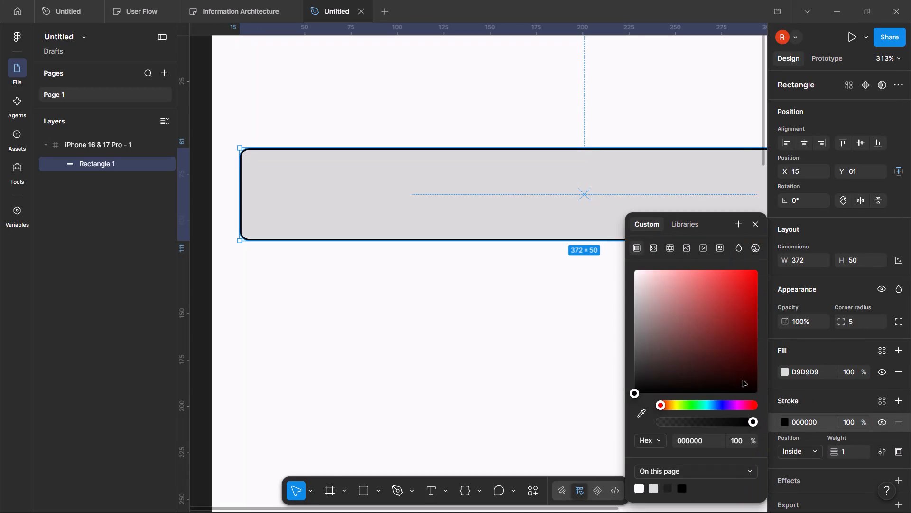
{"action": "key", "text": "alt+Tab"}
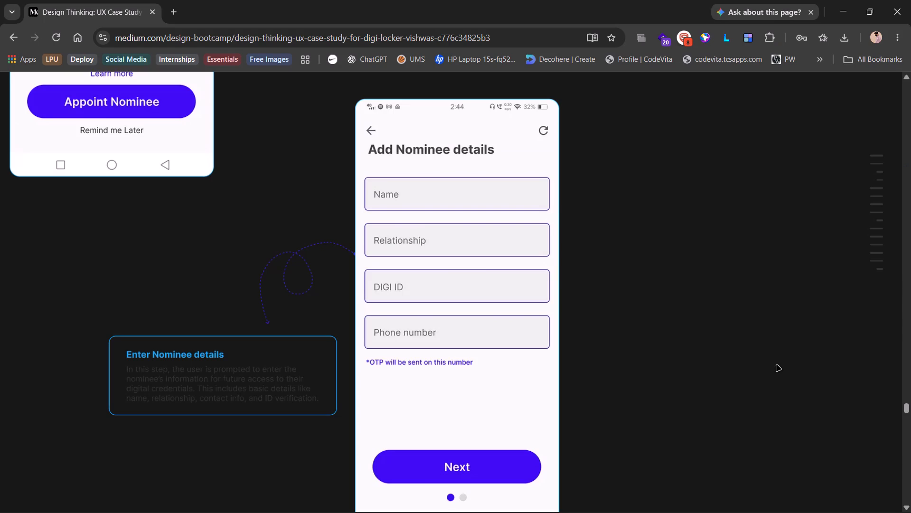
{"action": "key", "text": "alt+Tab"}
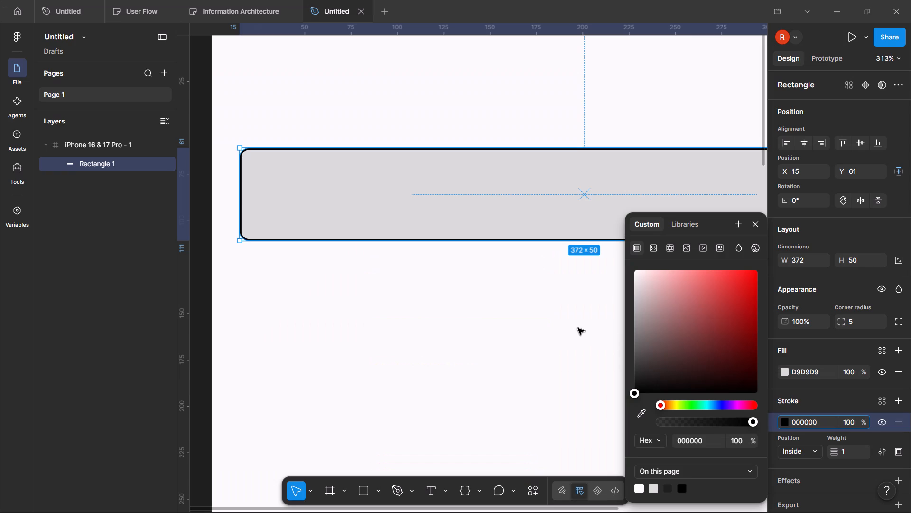
{"action": "left_click", "coordinate": [521, 339]}
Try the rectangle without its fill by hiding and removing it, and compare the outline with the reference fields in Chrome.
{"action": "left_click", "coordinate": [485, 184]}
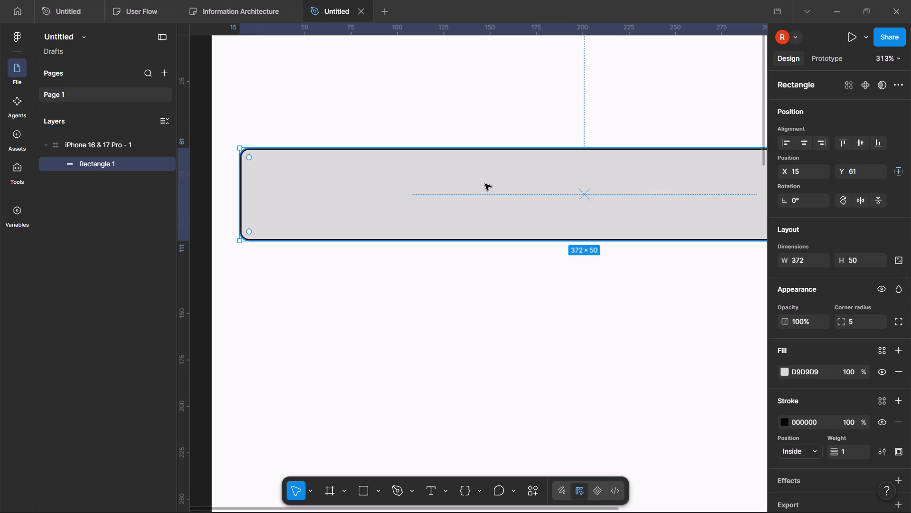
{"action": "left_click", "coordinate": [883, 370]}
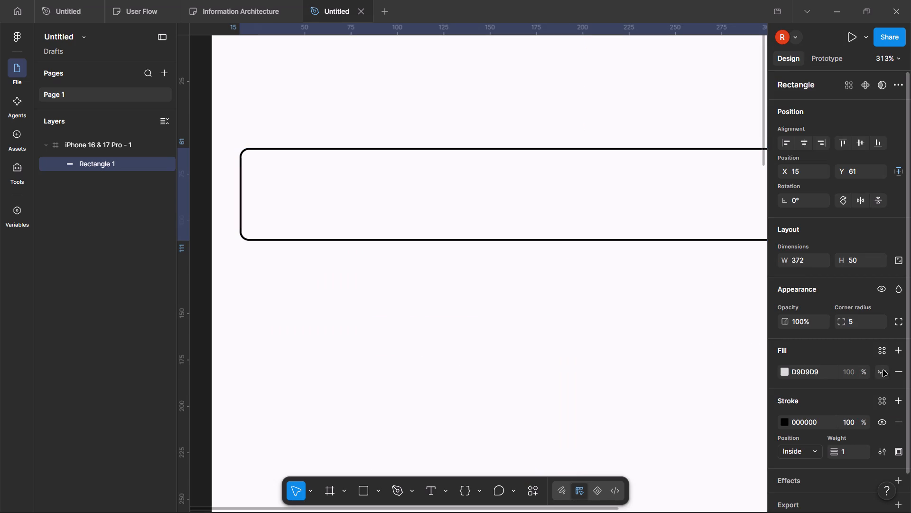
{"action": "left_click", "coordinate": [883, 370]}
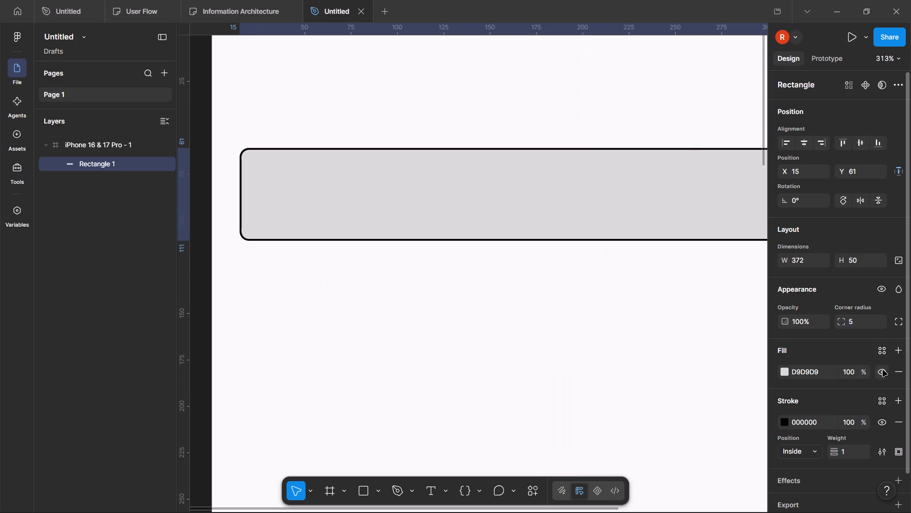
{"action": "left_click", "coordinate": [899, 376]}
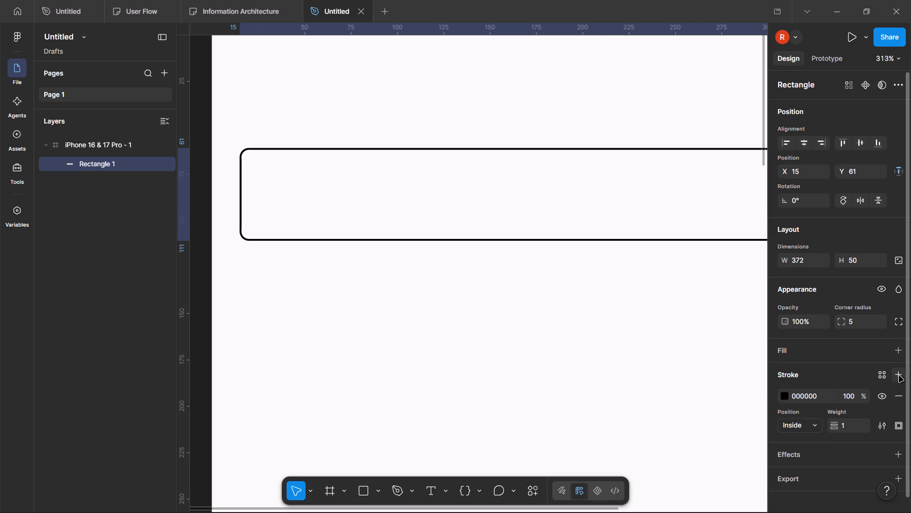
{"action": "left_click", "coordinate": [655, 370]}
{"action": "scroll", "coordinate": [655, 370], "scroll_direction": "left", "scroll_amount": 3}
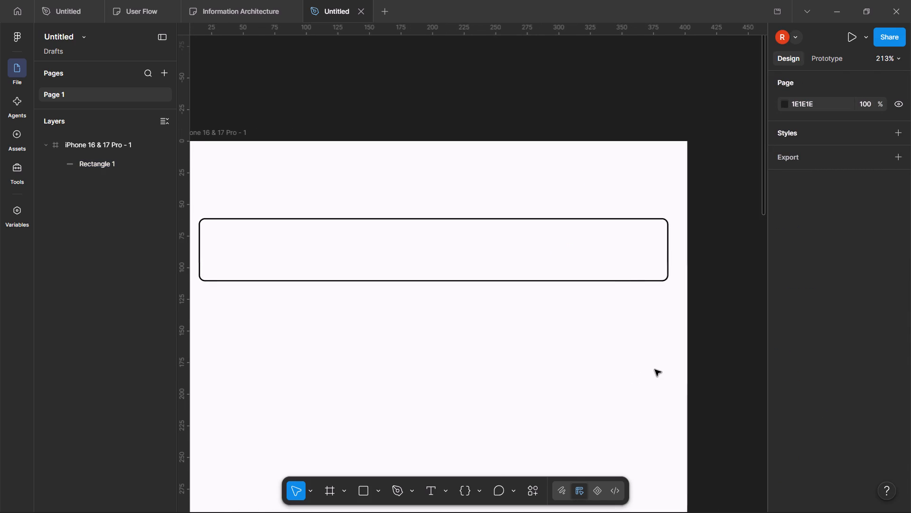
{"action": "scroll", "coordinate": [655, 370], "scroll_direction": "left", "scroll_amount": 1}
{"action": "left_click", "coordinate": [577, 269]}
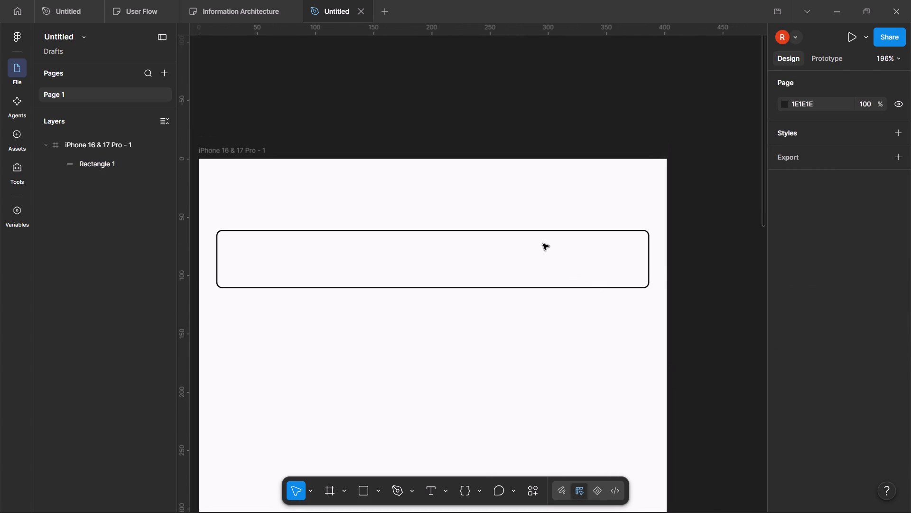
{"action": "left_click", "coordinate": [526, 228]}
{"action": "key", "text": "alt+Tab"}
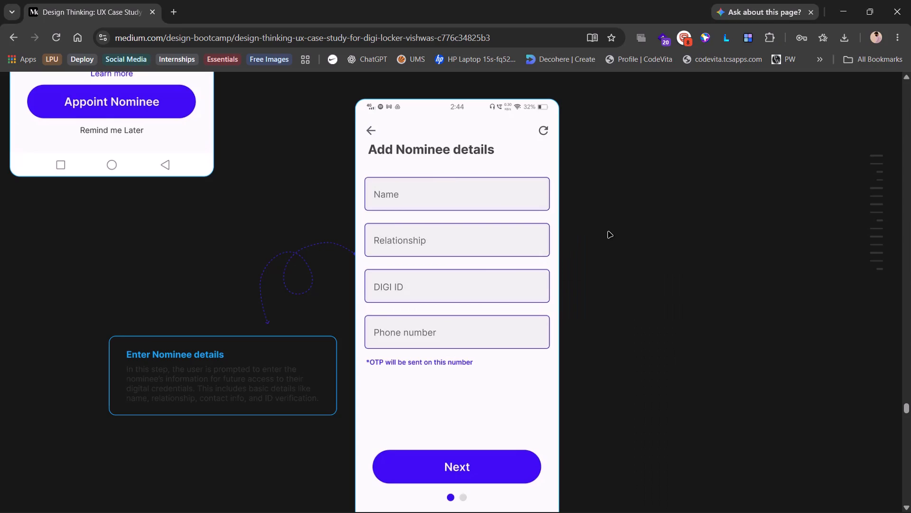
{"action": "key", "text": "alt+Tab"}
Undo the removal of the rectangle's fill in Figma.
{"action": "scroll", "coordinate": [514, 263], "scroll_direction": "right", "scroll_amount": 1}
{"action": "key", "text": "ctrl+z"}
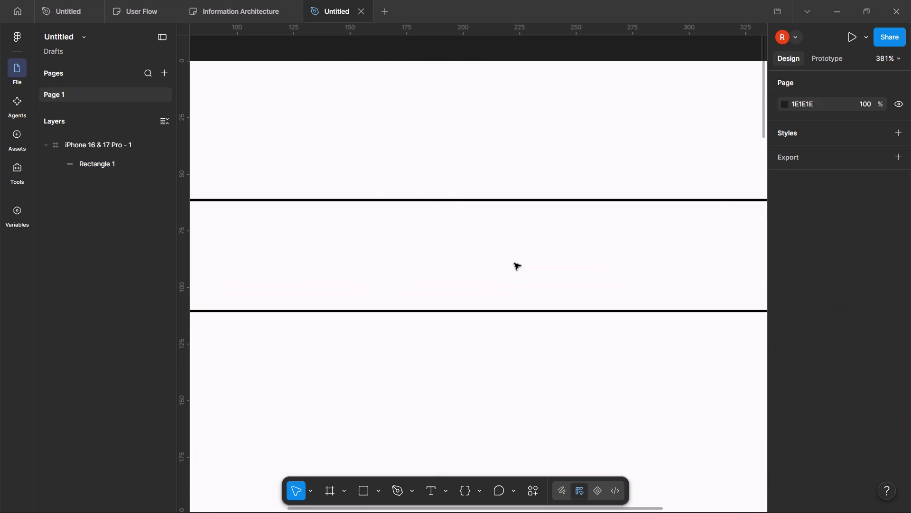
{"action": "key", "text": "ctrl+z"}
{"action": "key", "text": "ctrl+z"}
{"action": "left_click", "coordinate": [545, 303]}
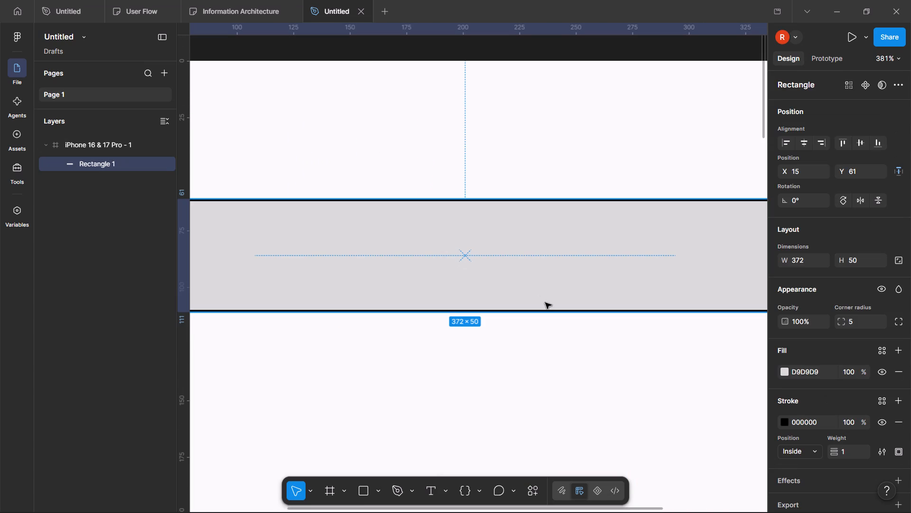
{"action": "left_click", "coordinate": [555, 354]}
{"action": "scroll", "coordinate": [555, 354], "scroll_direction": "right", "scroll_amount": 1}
Set the opacity of the rectangle's D9D9D9 fill to 50%.
{"action": "left_click", "coordinate": [619, 297]}
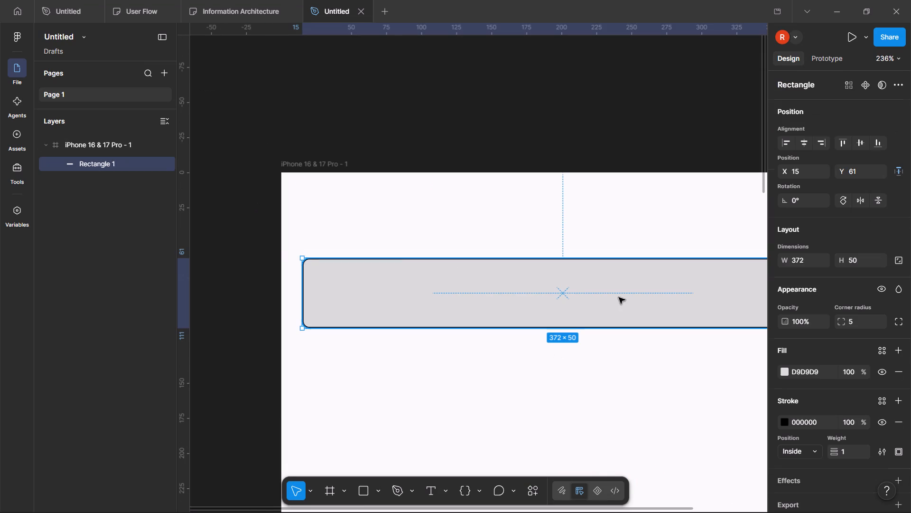
{"action": "left_click", "coordinate": [855, 422]}
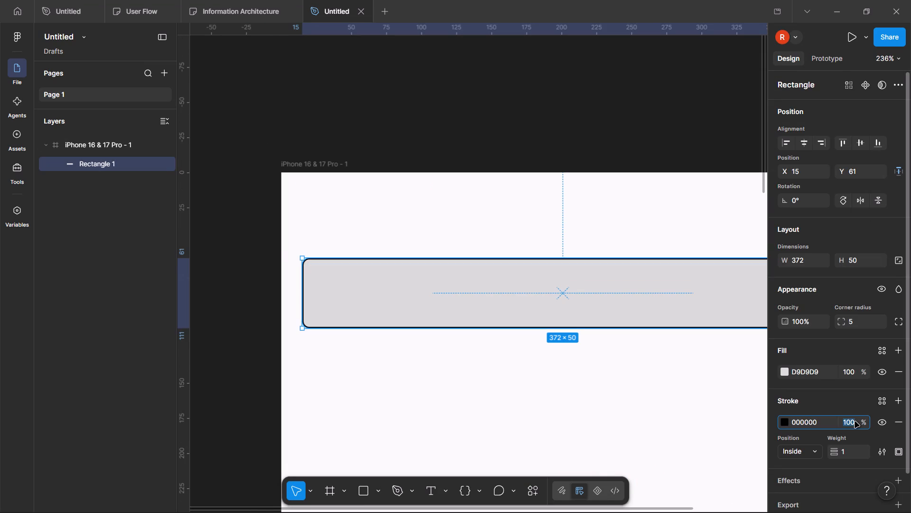
{"action": "left_click", "coordinate": [854, 374]}
{"action": "type", "text": "50"}
{"action": "key", "text": "Return"}
{"action": "left_click", "coordinate": [606, 373]}
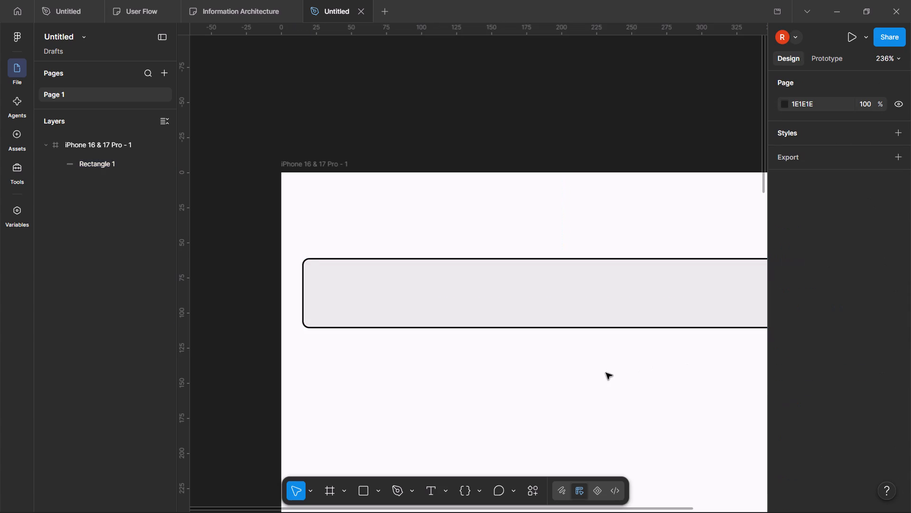
{"action": "scroll", "coordinate": [606, 373], "scroll_direction": "left", "scroll_amount": 2}
{"action": "scroll", "coordinate": [606, 373], "scroll_direction": "right", "scroll_amount": 1}
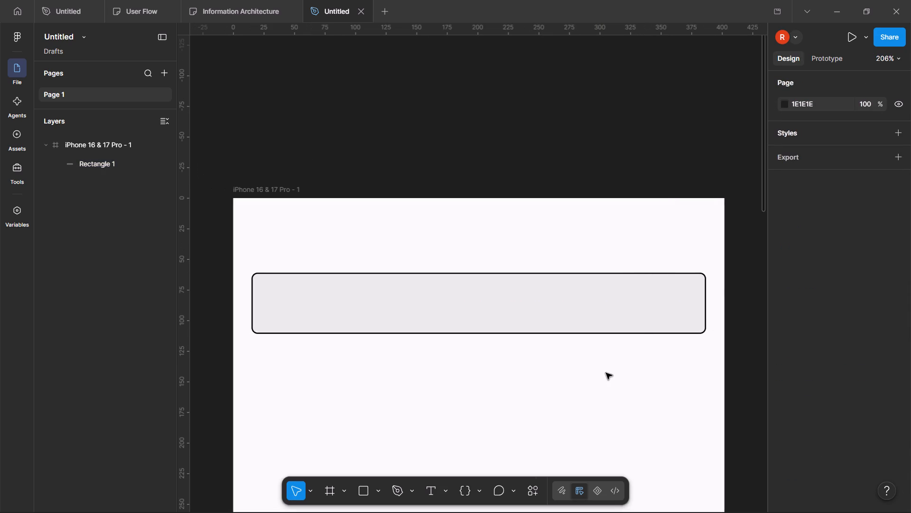
Change the rectangle's stroke position to Outside.
{"action": "left_click", "coordinate": [544, 299]}
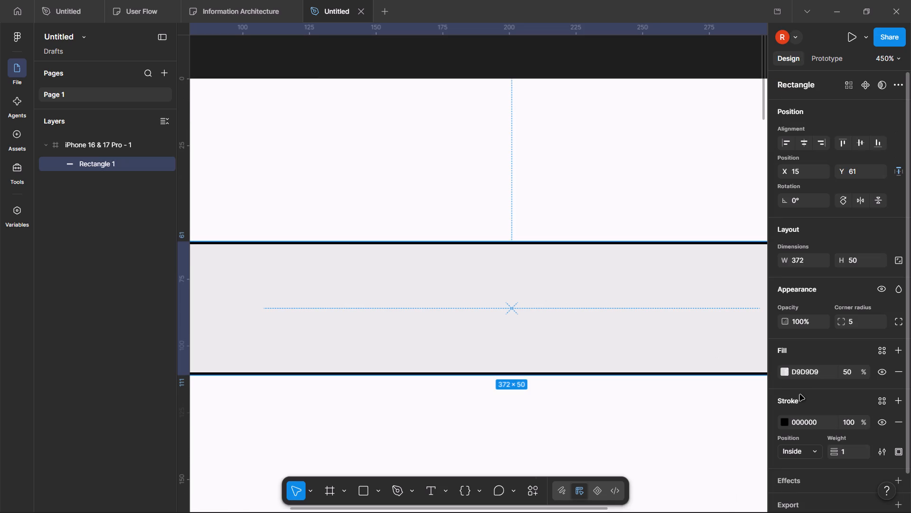
{"action": "left_click", "coordinate": [816, 451]}
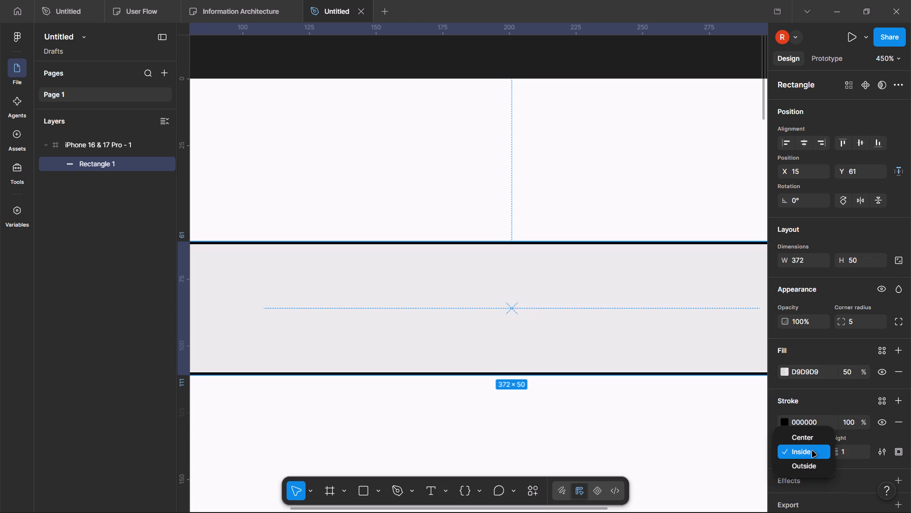
{"action": "left_click", "coordinate": [810, 461]}
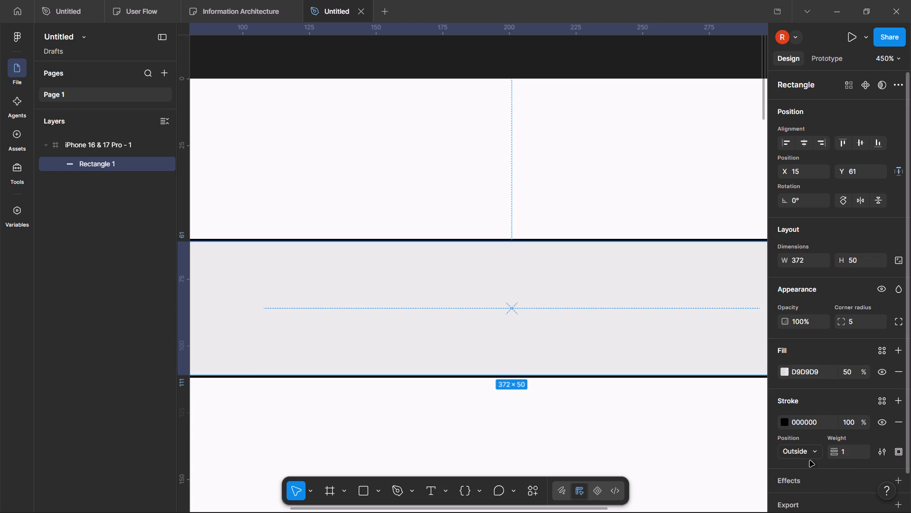
{"action": "left_click", "coordinate": [702, 437]}
{"action": "scroll", "coordinate": [702, 437], "scroll_direction": "right", "scroll_amount": 1}
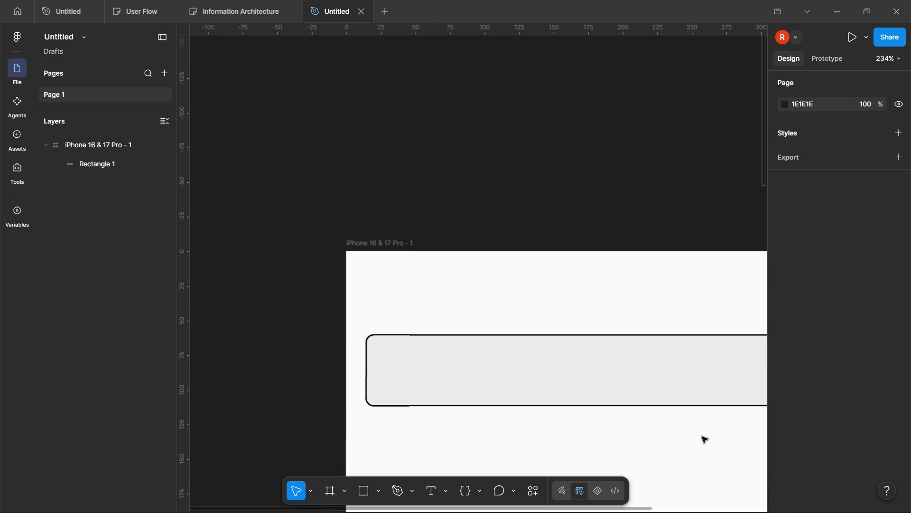
Change the rectangle's stroke colour to the mid grey 696969.
{"action": "left_click", "coordinate": [637, 394]}
{"action": "scroll", "coordinate": [637, 394], "scroll_direction": "left", "scroll_amount": 1}
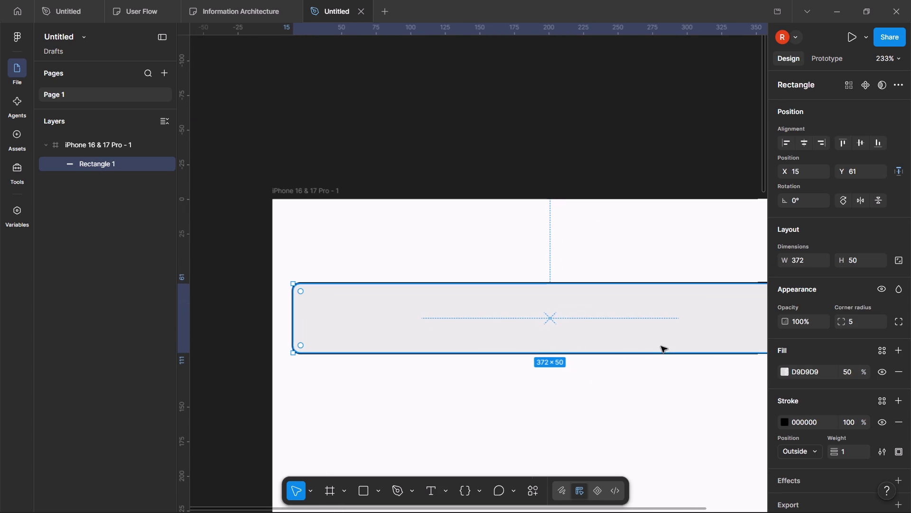
{"action": "left_click", "coordinate": [822, 420]}
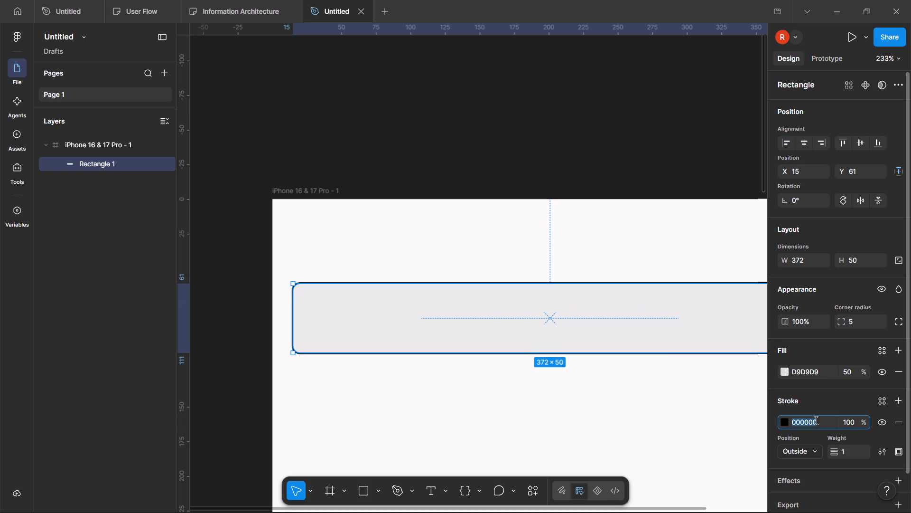
{"action": "left_click", "coordinate": [779, 421]}
{"action": "left_click", "coordinate": [785, 421]}
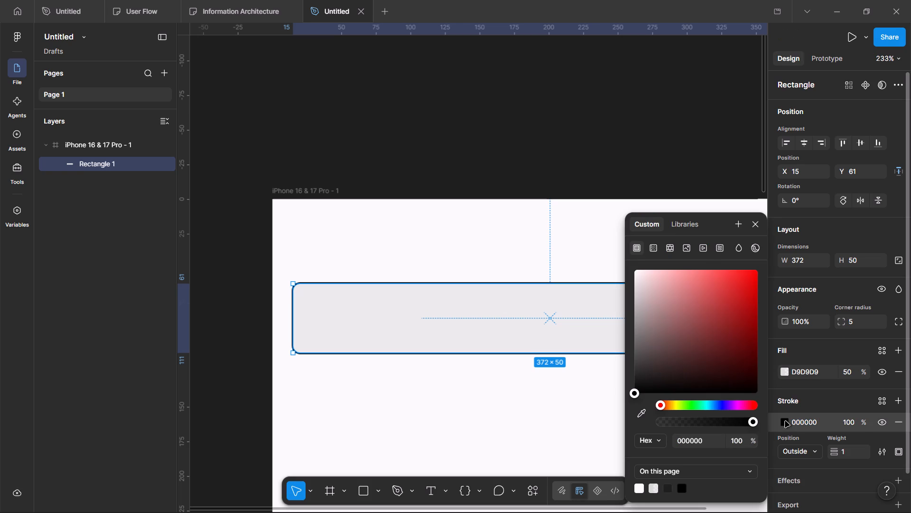
{"action": "left_click_drag", "start_coordinate": [635, 389], "coordinate": [634, 368]}
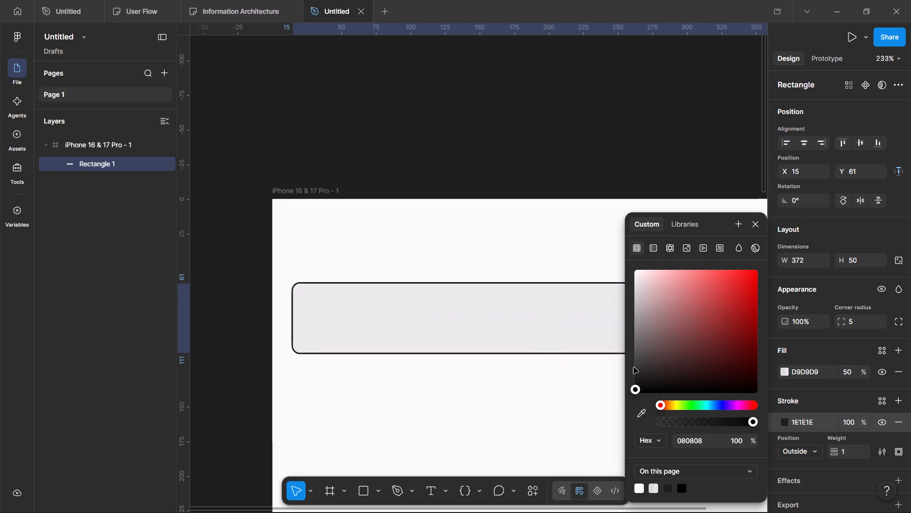
{"action": "left_click_drag", "start_coordinate": [634, 368], "coordinate": [633, 330]}
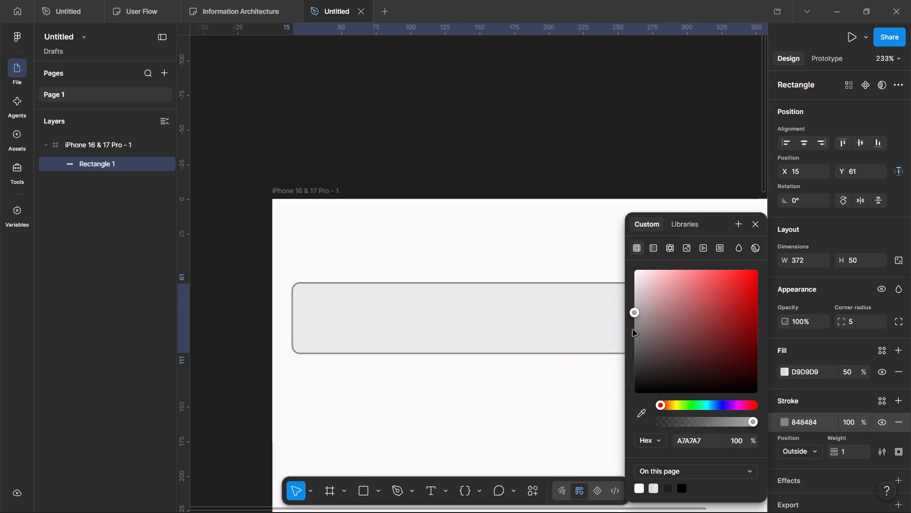
{"action": "left_click_drag", "start_coordinate": [633, 330], "coordinate": [633, 335]}
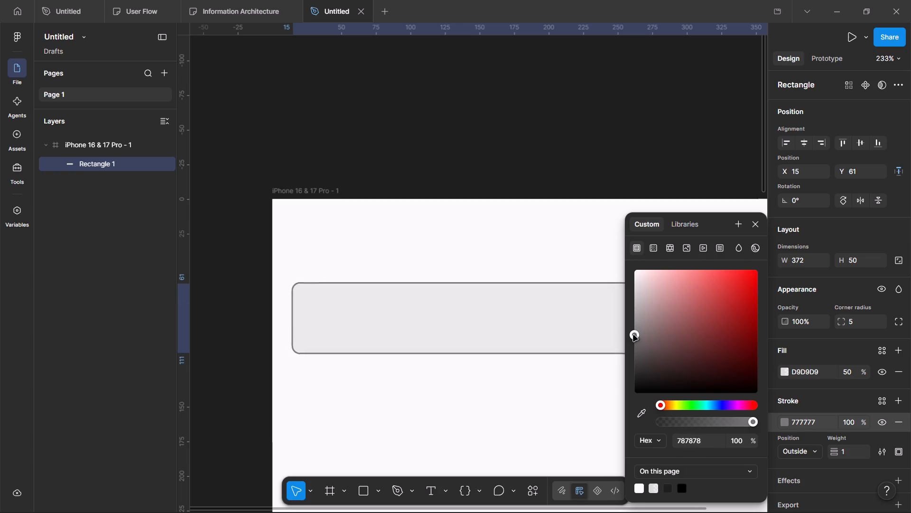
{"action": "left_click_drag", "start_coordinate": [633, 335], "coordinate": [625, 342]}
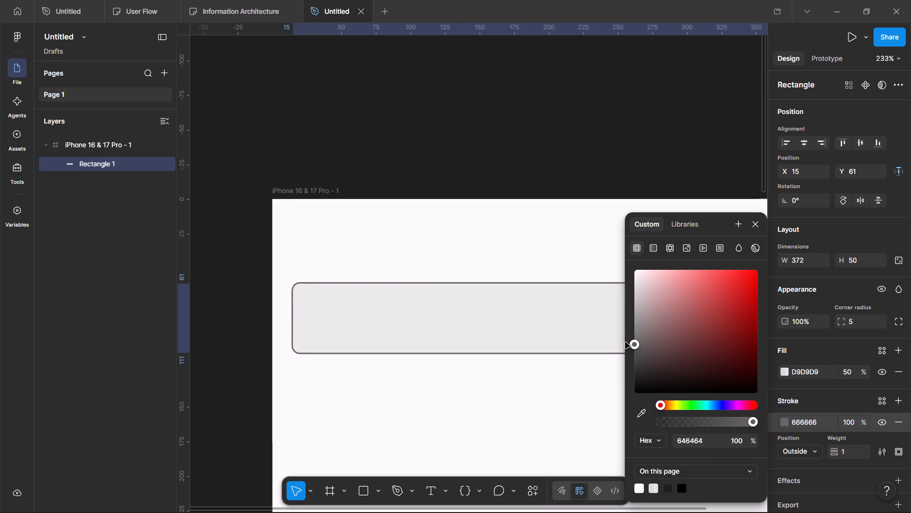
{"action": "left_click_drag", "start_coordinate": [625, 342], "coordinate": [628, 342]}
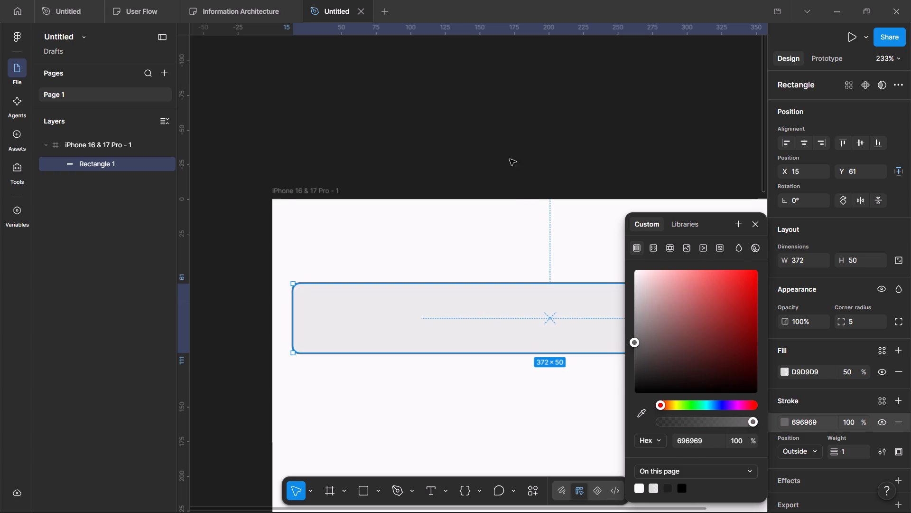
{"action": "left_click", "coordinate": [492, 114]}
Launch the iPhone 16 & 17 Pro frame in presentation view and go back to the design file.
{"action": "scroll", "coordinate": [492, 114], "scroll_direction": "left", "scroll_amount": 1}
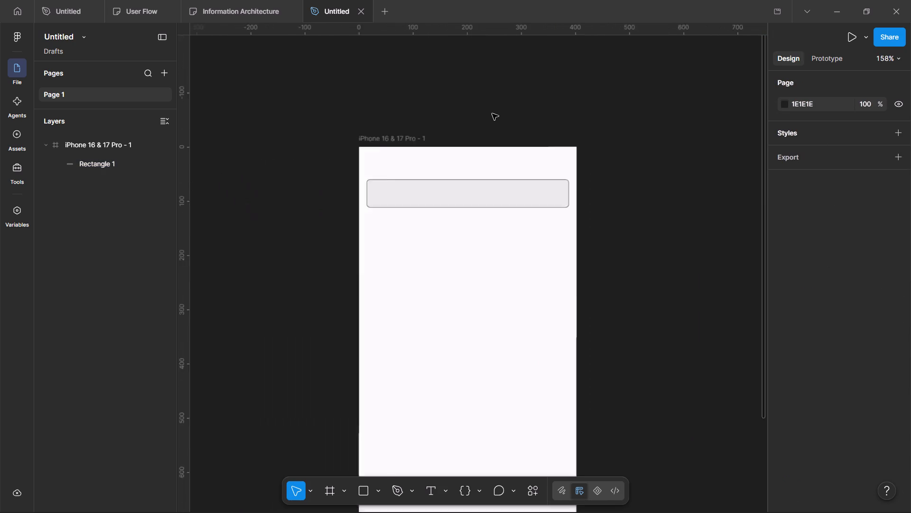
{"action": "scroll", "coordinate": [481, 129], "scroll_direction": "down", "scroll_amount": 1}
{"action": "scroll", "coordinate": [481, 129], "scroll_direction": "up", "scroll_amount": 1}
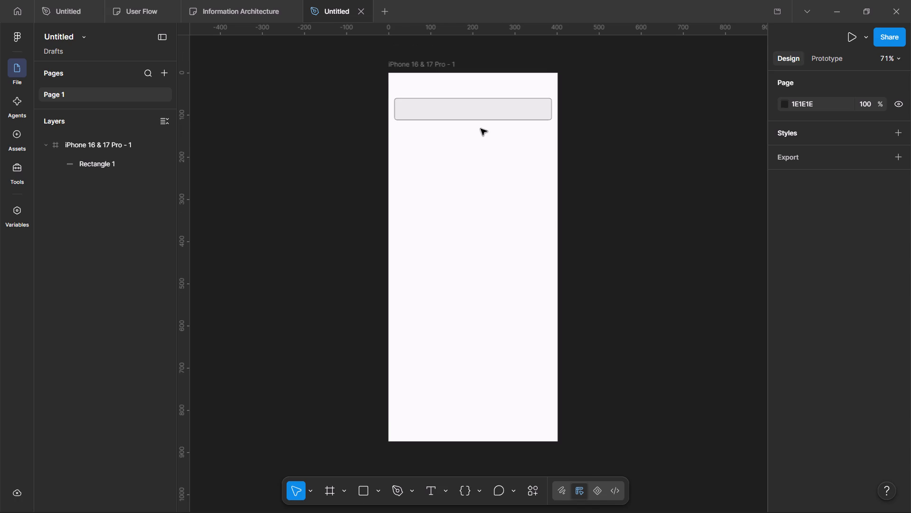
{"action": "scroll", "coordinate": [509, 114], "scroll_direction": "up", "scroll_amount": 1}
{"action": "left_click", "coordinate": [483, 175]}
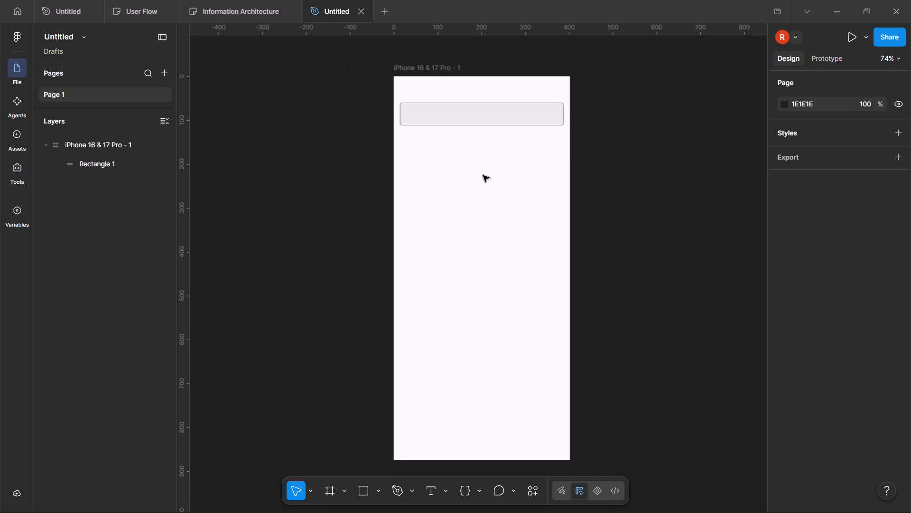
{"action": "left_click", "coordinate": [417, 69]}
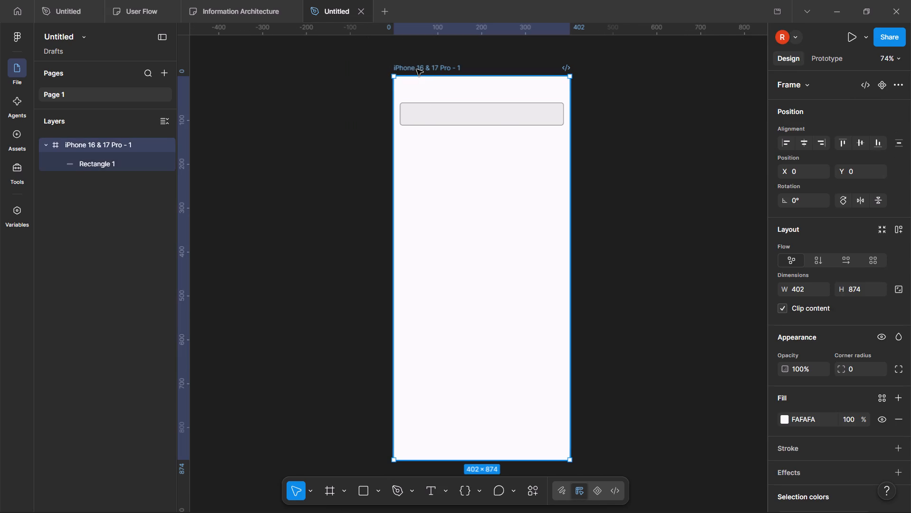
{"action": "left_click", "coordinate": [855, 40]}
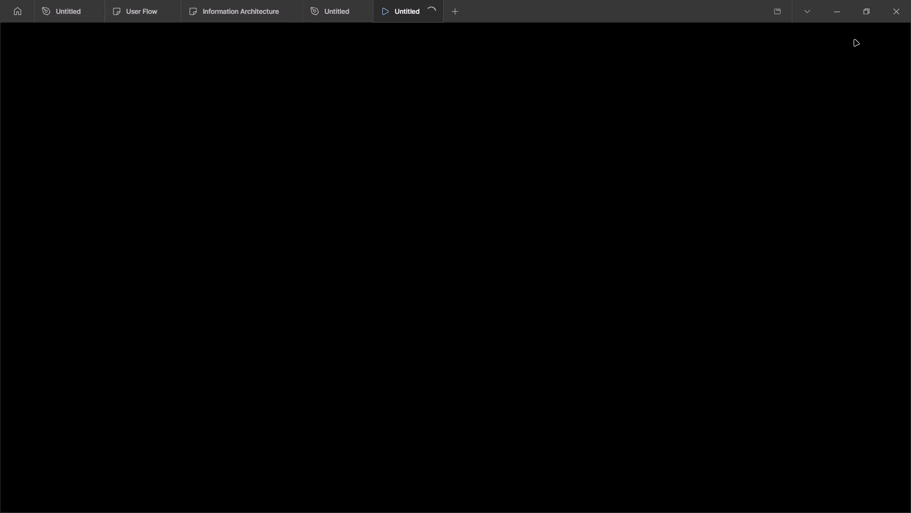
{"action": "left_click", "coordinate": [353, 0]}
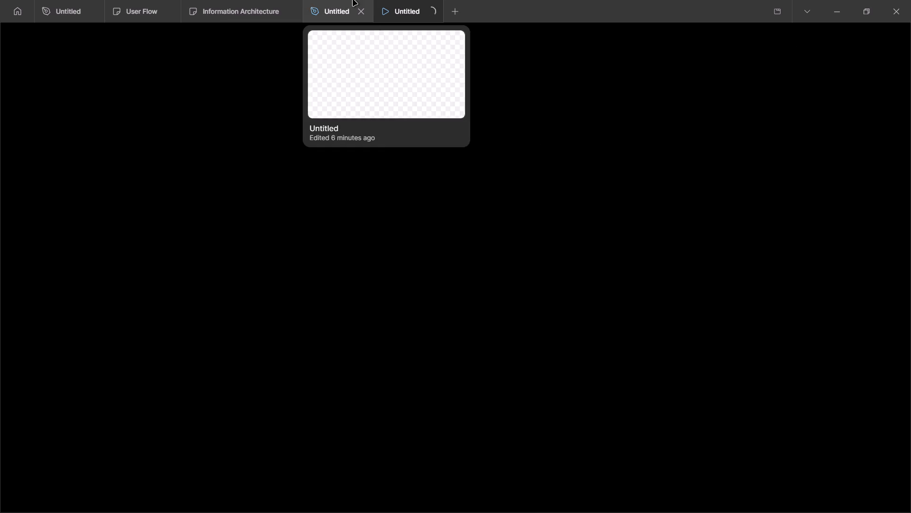
Preview the iPhone frame inside the design file and close the separate presentation tab.
{"action": "left_click", "coordinate": [864, 43]}
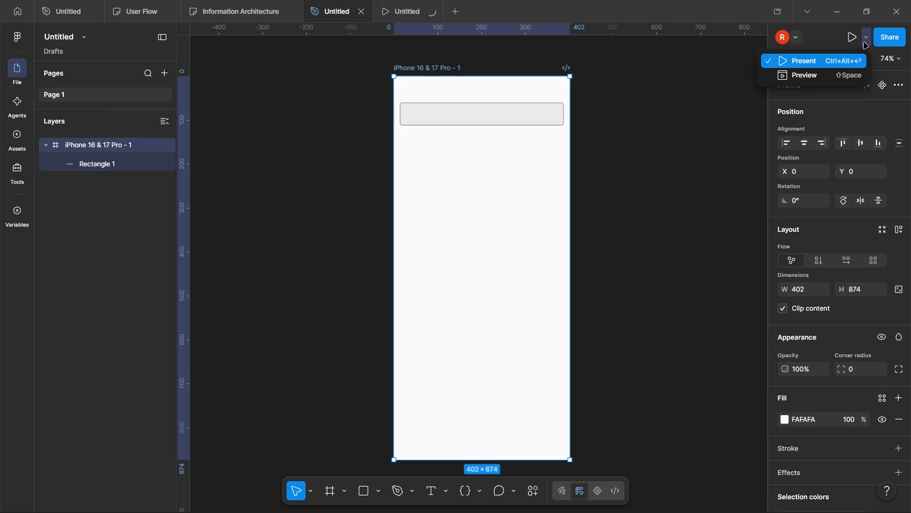
{"action": "left_click", "coordinate": [807, 79]}
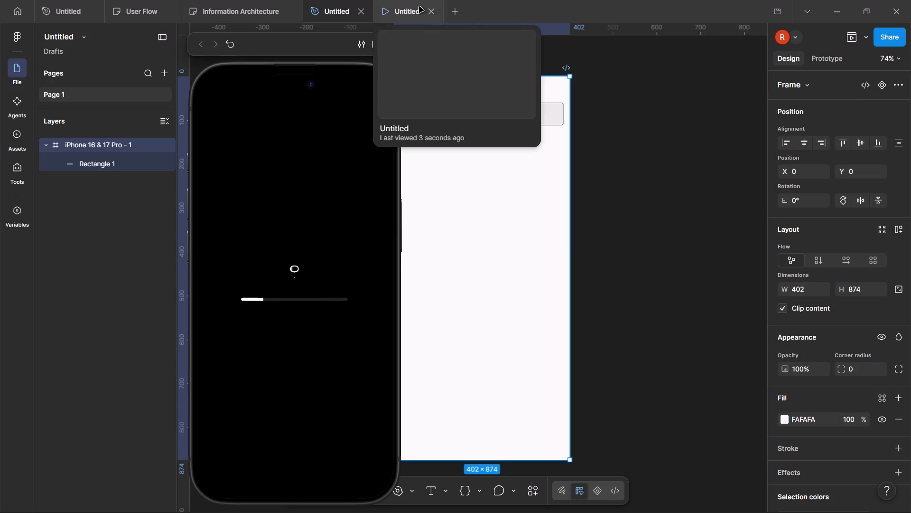
{"action": "left_click", "coordinate": [419, 7]}
{"action": "left_click", "coordinate": [428, 9]}
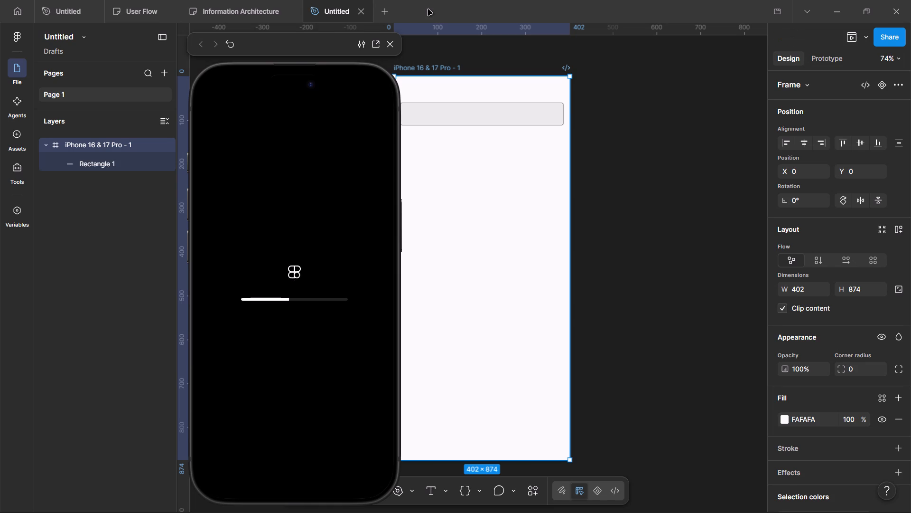
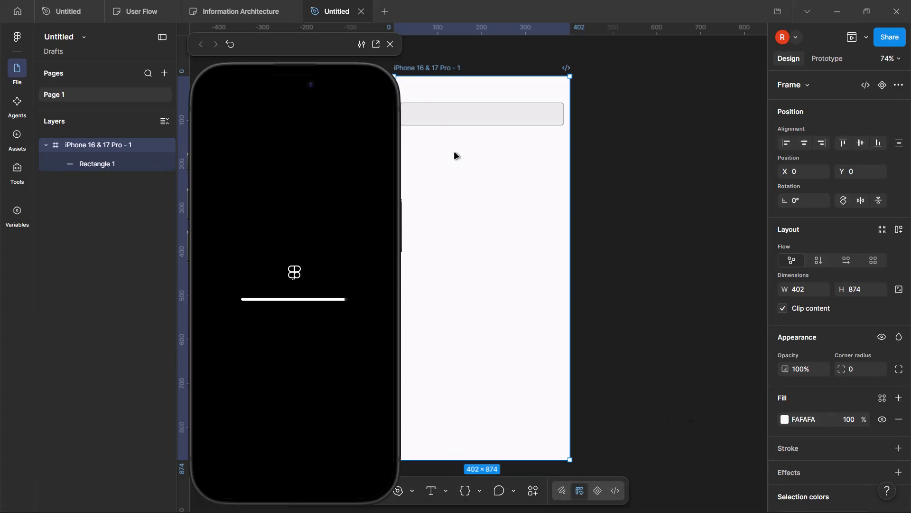
Close the stalled preview of the iPhone 16 & 17 Pro frame and reopen it inside the design file.
{"action": "left_click", "coordinate": [392, 47]}
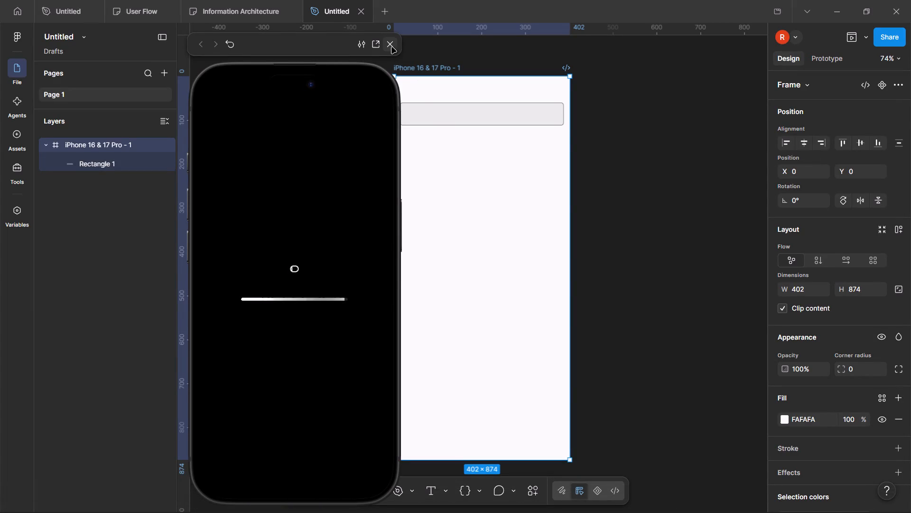
{"action": "double_click", "coordinate": [392, 47]}
{"action": "left_click", "coordinate": [416, 64]}
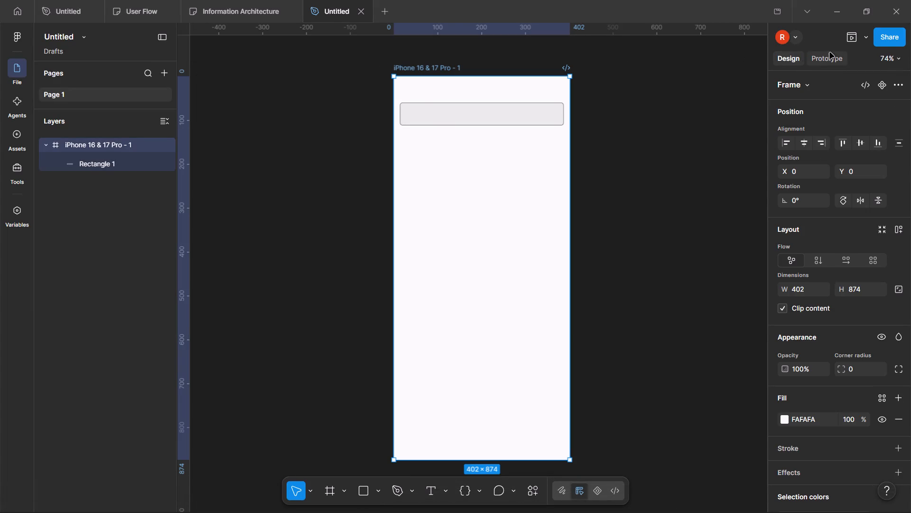
{"action": "left_click", "coordinate": [869, 44]}
{"action": "left_click", "coordinate": [804, 73]}
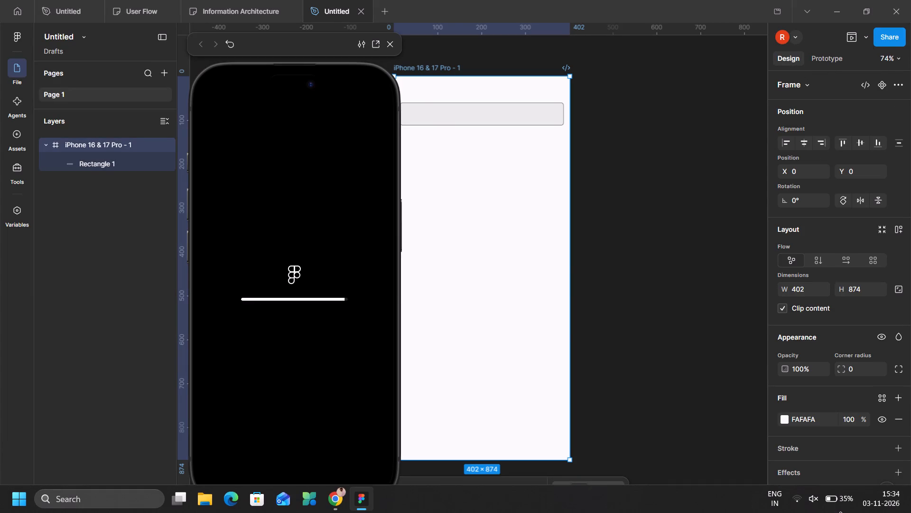
Switch to the Windows quick settings and open the list of available Wi-Fi networks to check the connection.
{"action": "left_click", "coordinate": [804, 510]}
{"action": "left_click", "coordinate": [793, 503]}
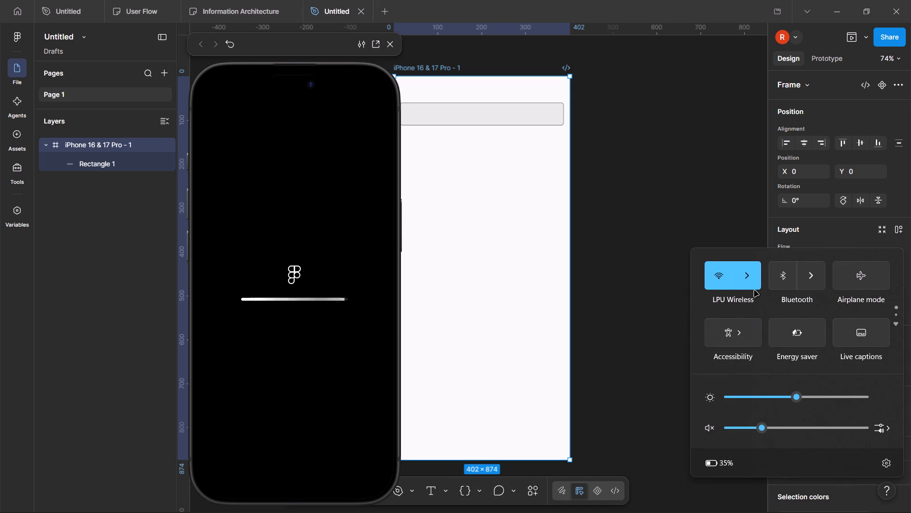
{"action": "left_click", "coordinate": [751, 285]}
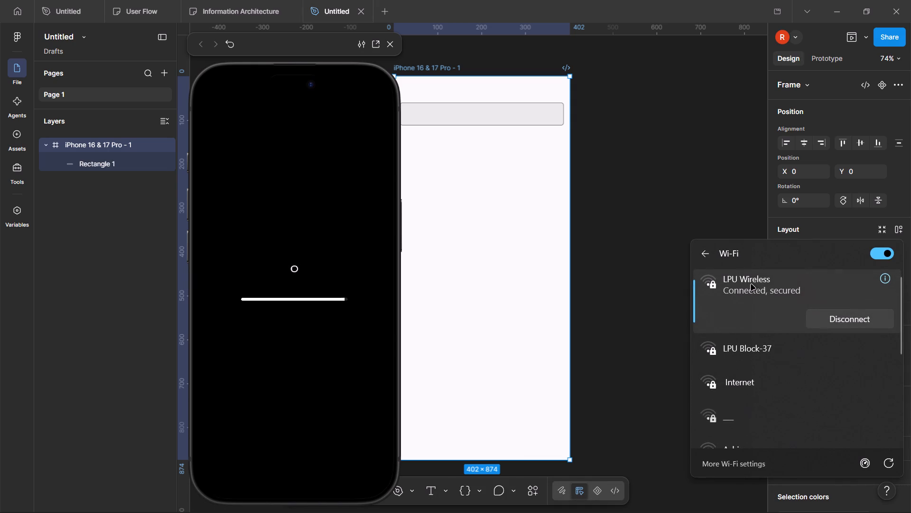
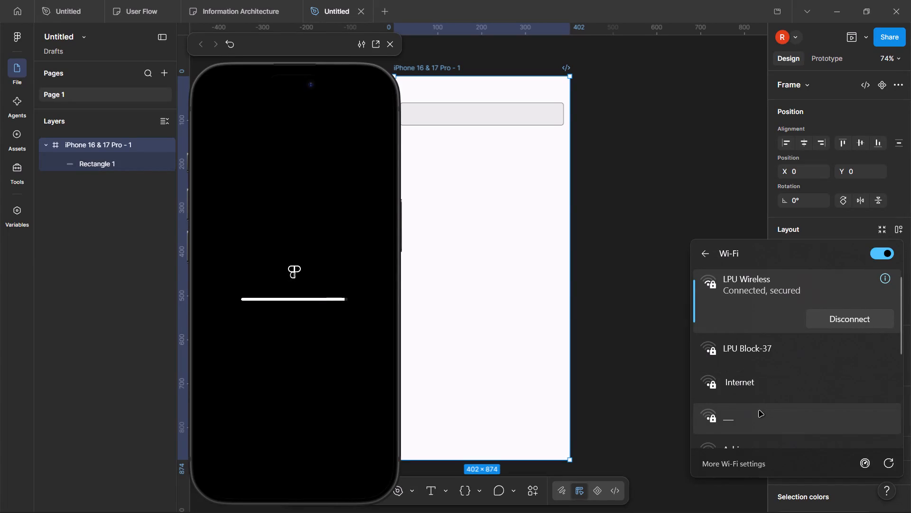
Dismiss the Wi-Fi network list and launch the iPhone 16 & 17 Pro frame in full presentation view.
{"action": "left_click", "coordinate": [709, 139]}
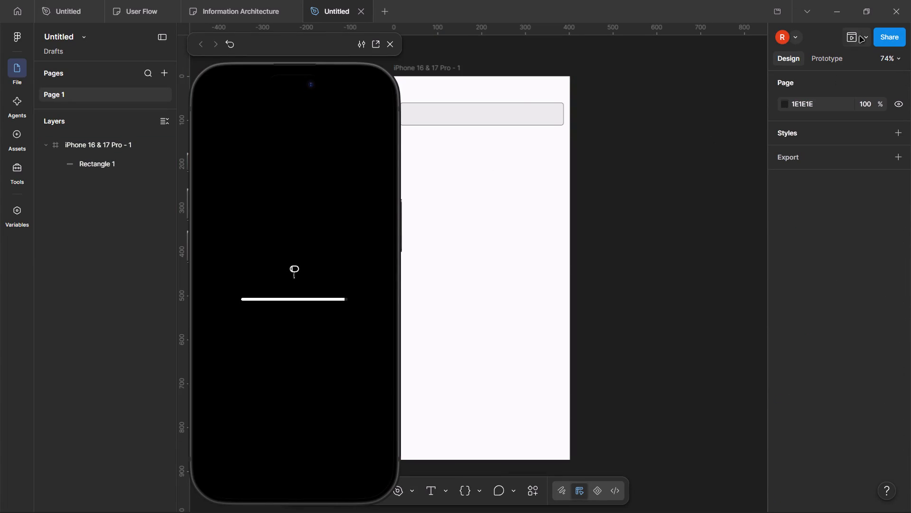
{"action": "left_click", "coordinate": [442, 66]}
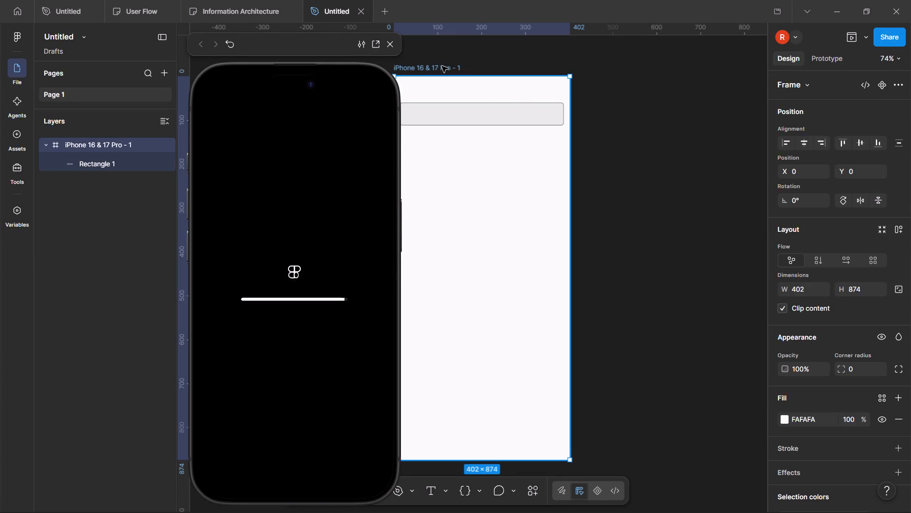
{"action": "left_click", "coordinate": [867, 42]}
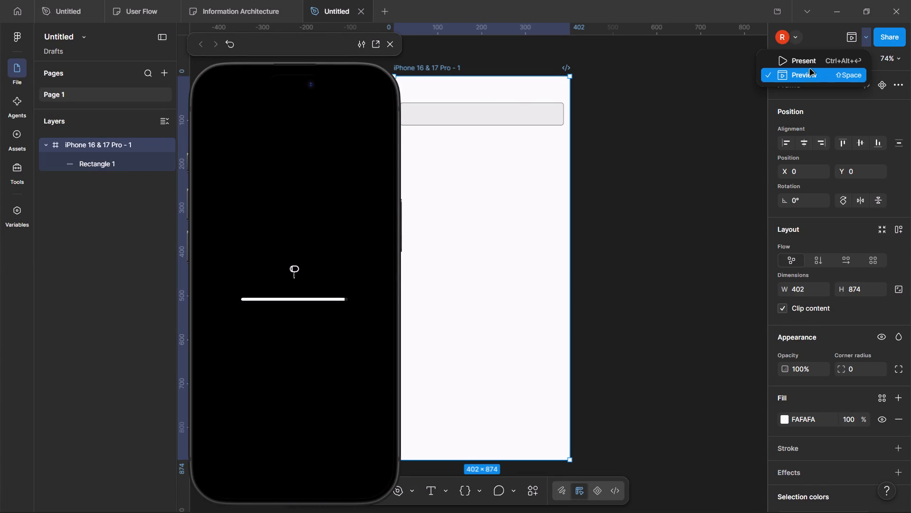
{"action": "left_click", "coordinate": [789, 61]}
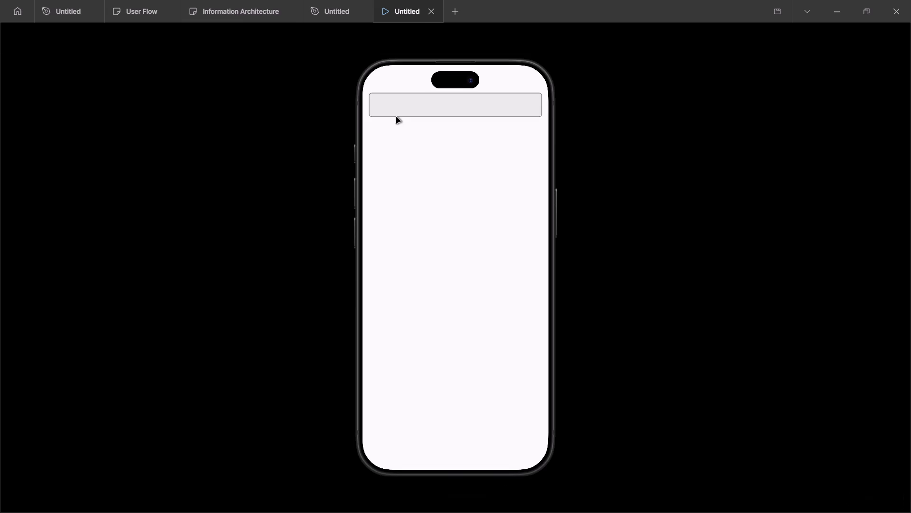
Compare the presented iPhone frame with the Add Nominee details reference in Chrome and return to the design file.
{"action": "left_click", "coordinate": [348, 19]}
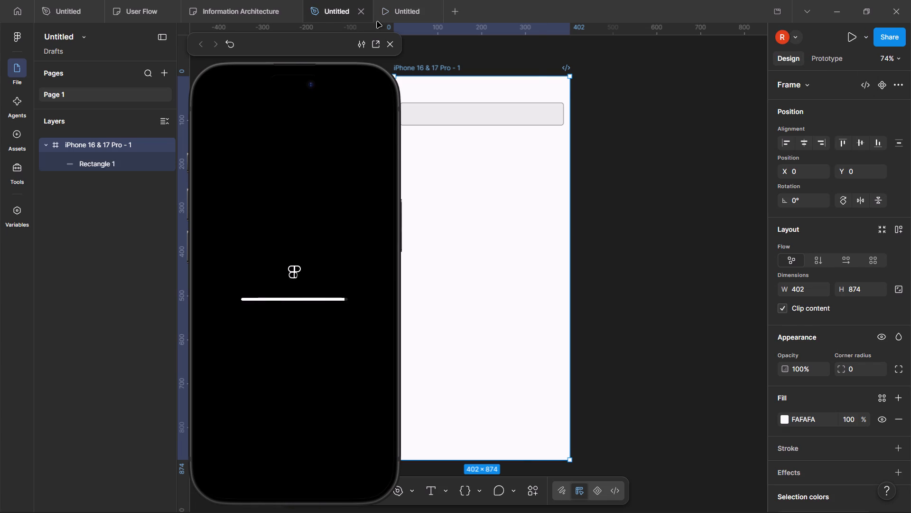
{"action": "left_click", "coordinate": [398, 17]}
{"action": "key", "text": "alt+Tab"}
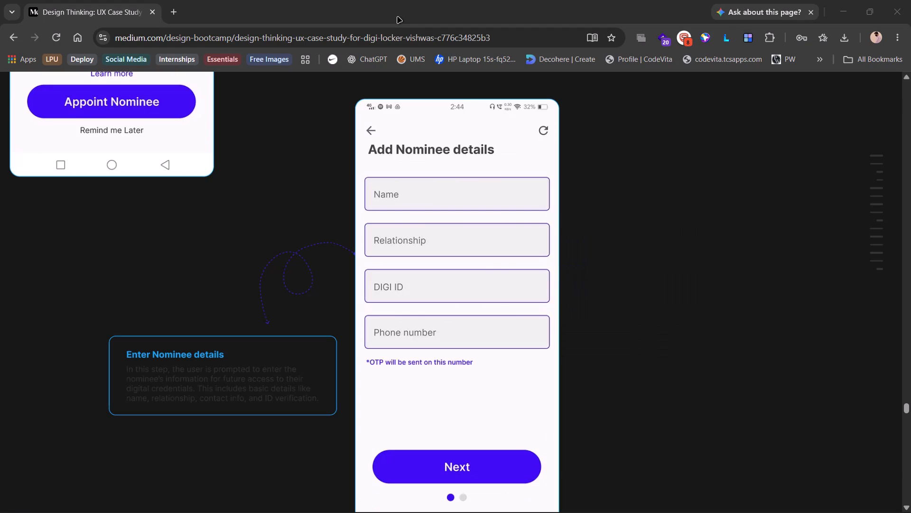
{"action": "key", "text": "alt+Tab"}
{"action": "key", "text": "alt+Tab"}
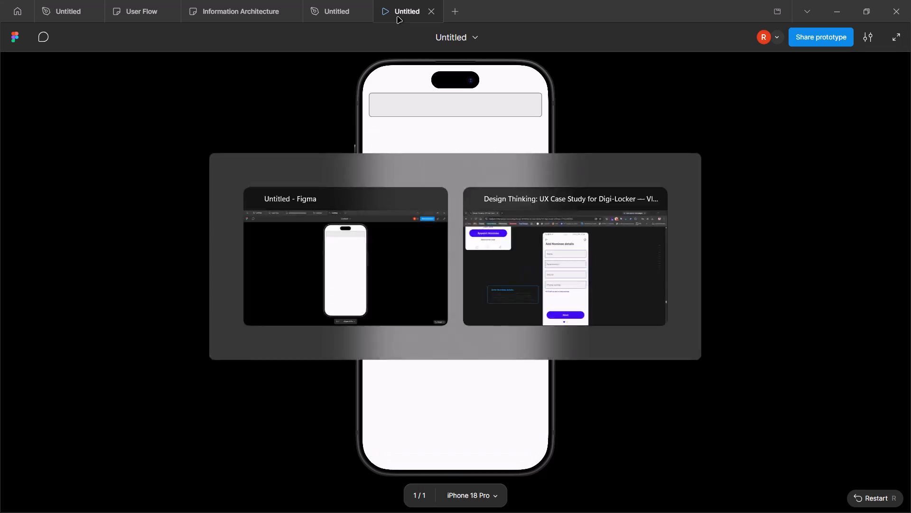
{"action": "key", "text": "alt+Tab"}
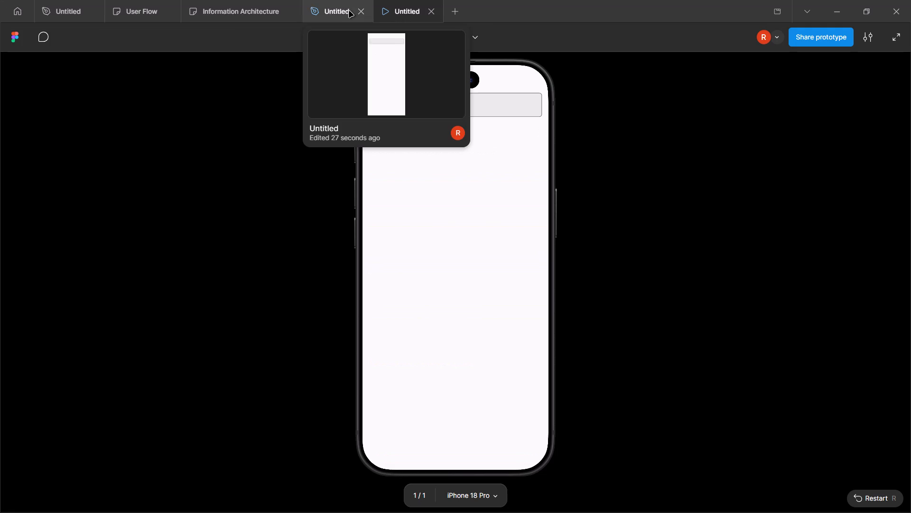
{"action": "left_click", "coordinate": [316, 10]}
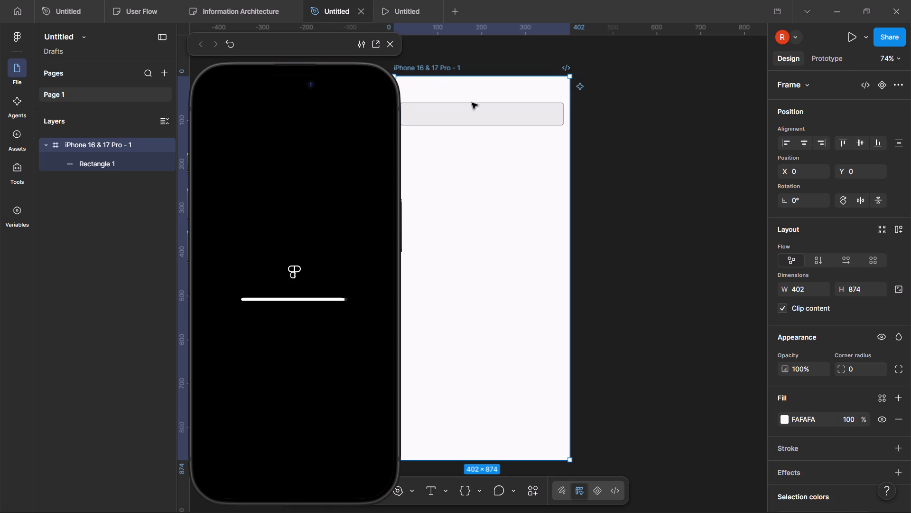
Move the rectangle down to Y 157 in the iPhone frame and check it against the presentation and the Chrome reference.
{"action": "left_click", "coordinate": [480, 109]}
{"action": "left_click_drag", "start_coordinate": [509, 118], "coordinate": [511, 160]}
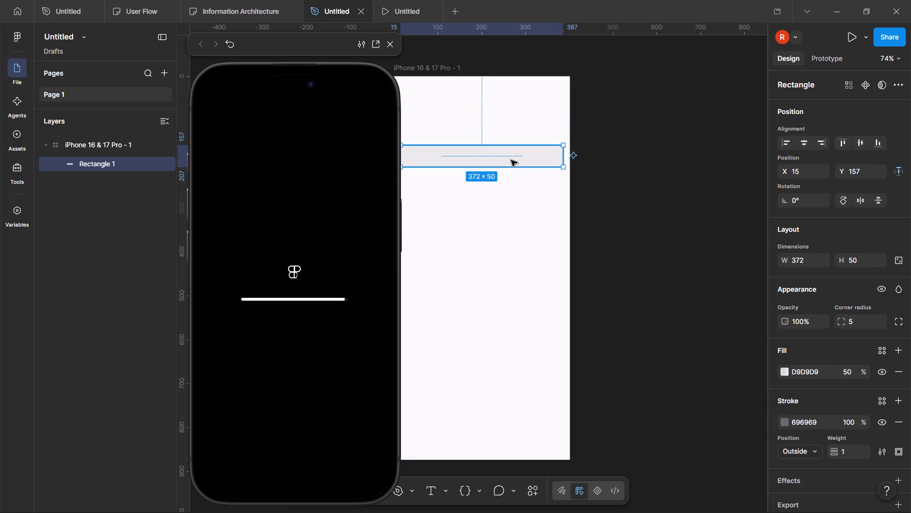
{"action": "left_click", "coordinate": [401, 10]}
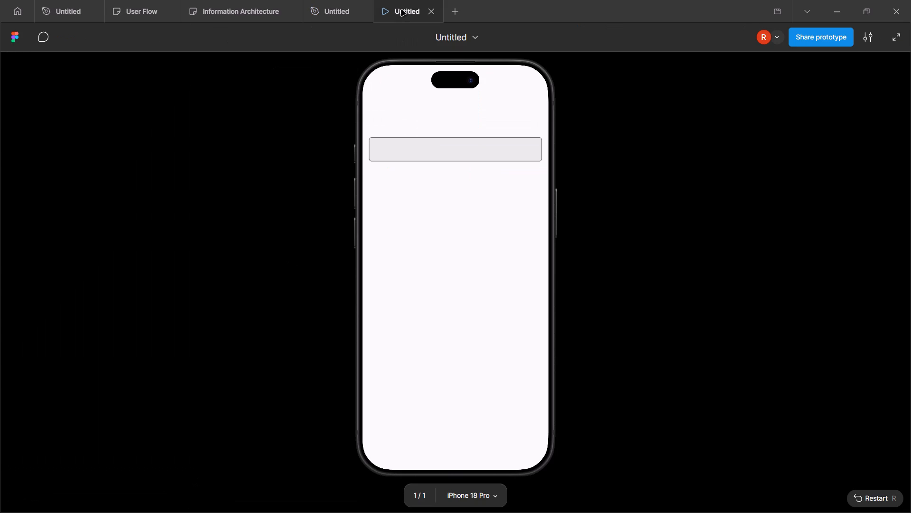
{"action": "left_click", "coordinate": [339, 11]}
{"action": "key", "text": "alt+Tab"}
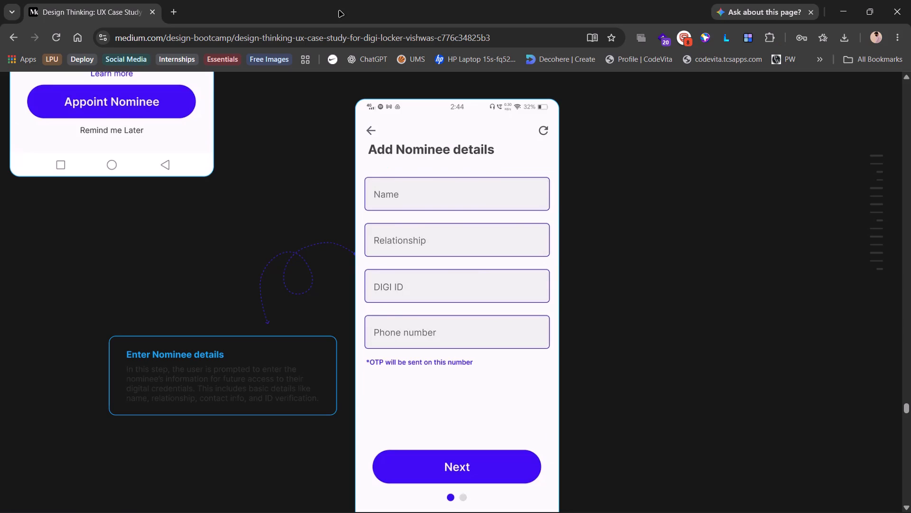
{"action": "key", "text": "alt+Tab"}
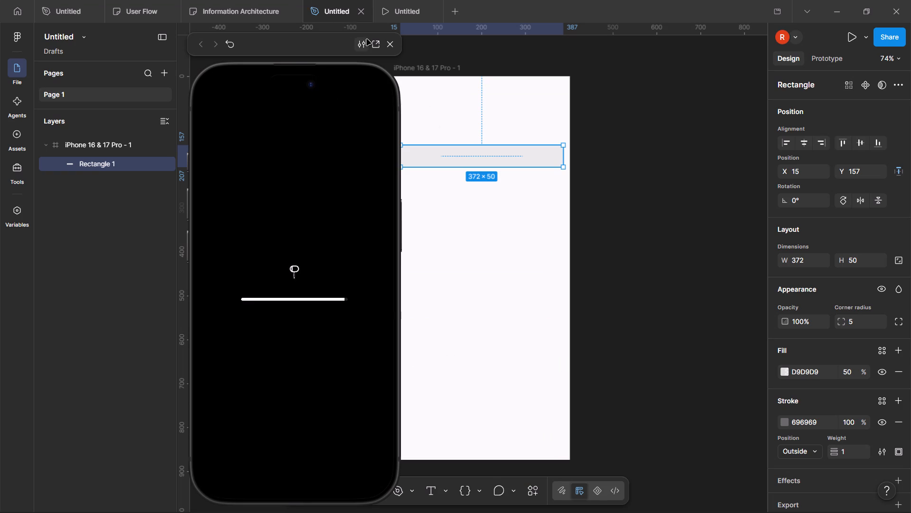
Close the inline preview covering the iPhone frame.
{"action": "left_click", "coordinate": [395, 45]}
{"action": "left_click", "coordinate": [449, 109]}
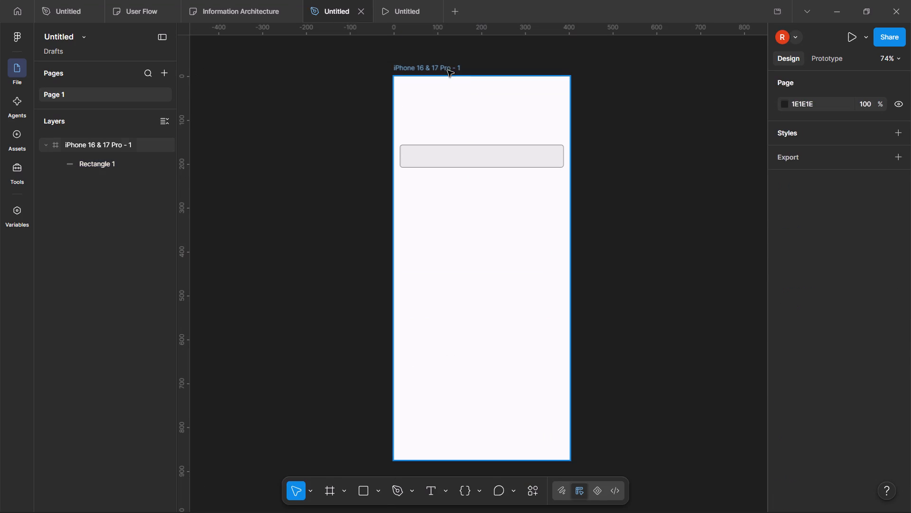
Add the text "Add Nominee Details" above the rectangle in the iPhone frame, at about X 46, Y 68.
{"action": "left_click", "coordinate": [447, 67]}
{"action": "key", "text": "t"}
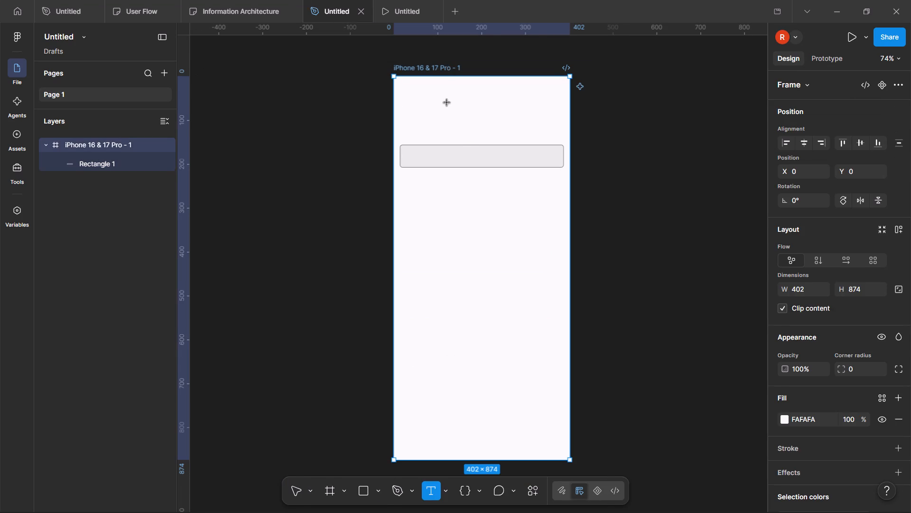
{"action": "left_click", "coordinate": [403, 107]}
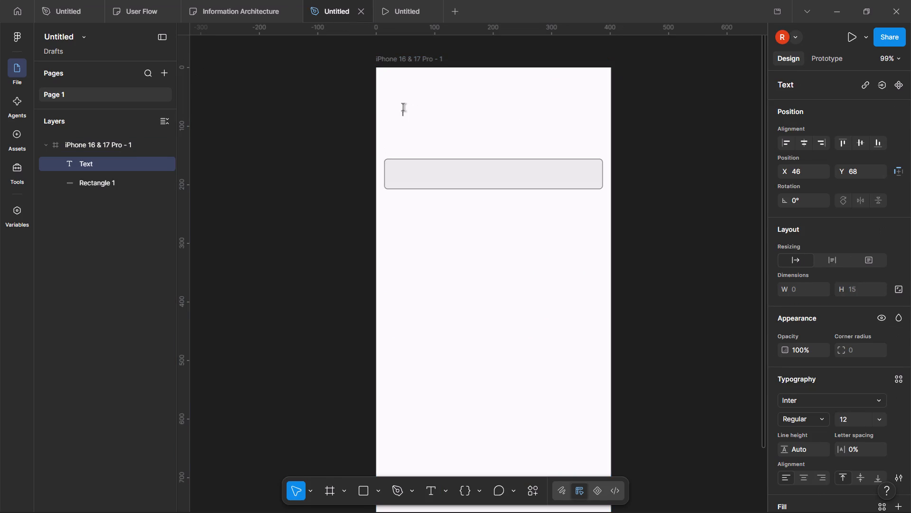
{"action": "type", "text": "Add Nominee Details"}
{"action": "left_click", "coordinate": [676, 157]}
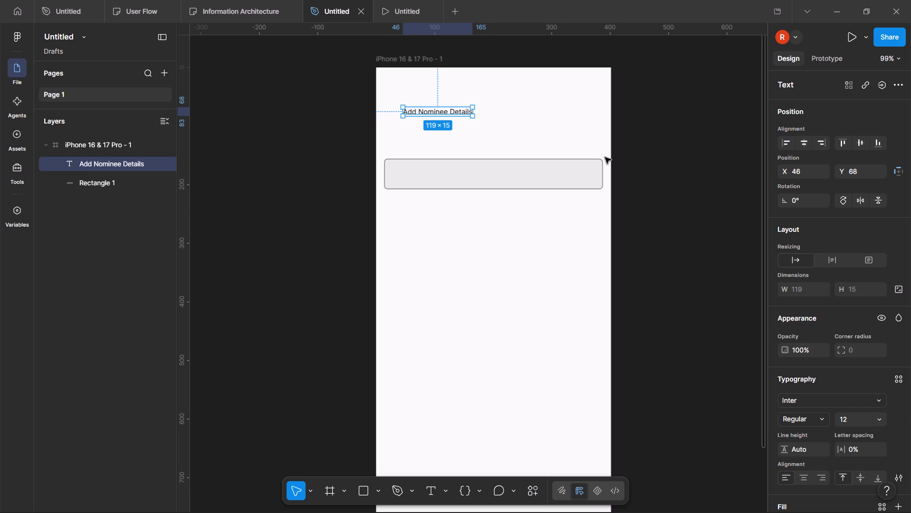
{"action": "left_click", "coordinate": [619, 113]}
Scale the Add Nominee Details text to 2x, 238 × 29, and align it with the rectangle's left edge at X 15, Y 95.
{"action": "key", "text": "alt+Tab"}
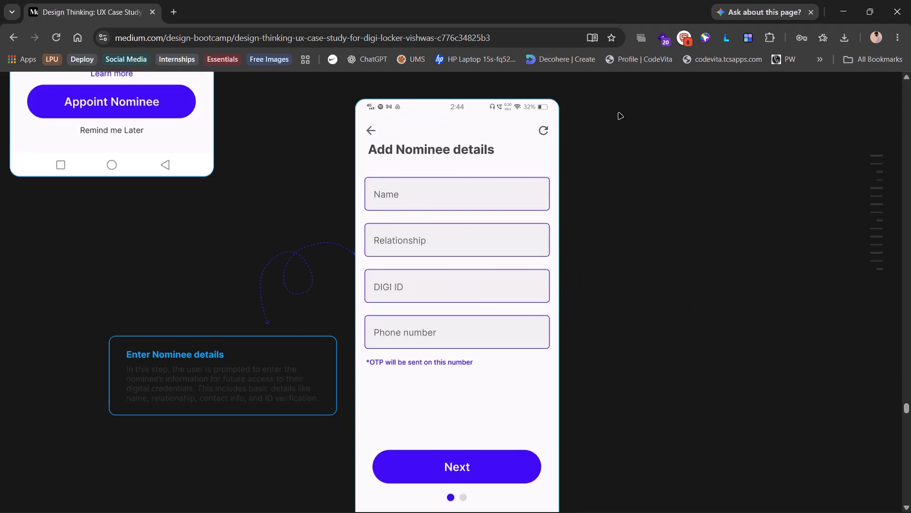
{"action": "key", "text": "alt+Tab"}
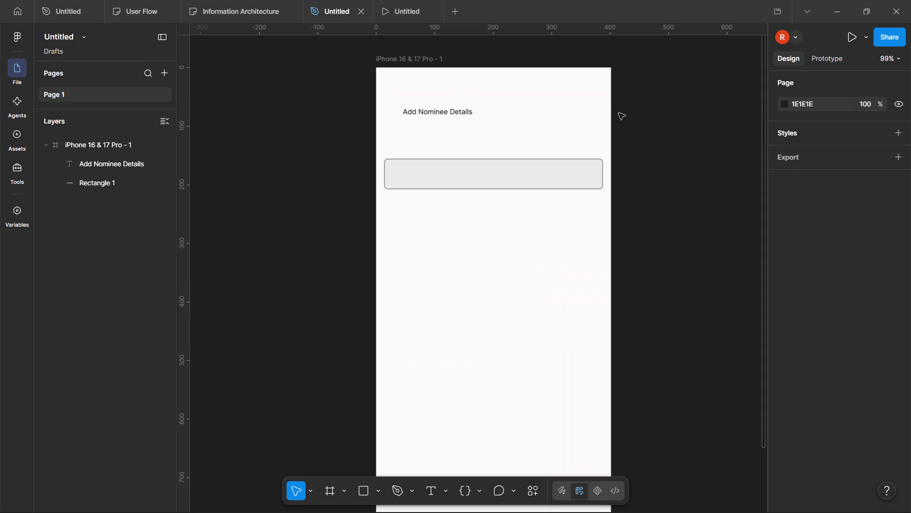
{"action": "left_click", "coordinate": [366, 117]}
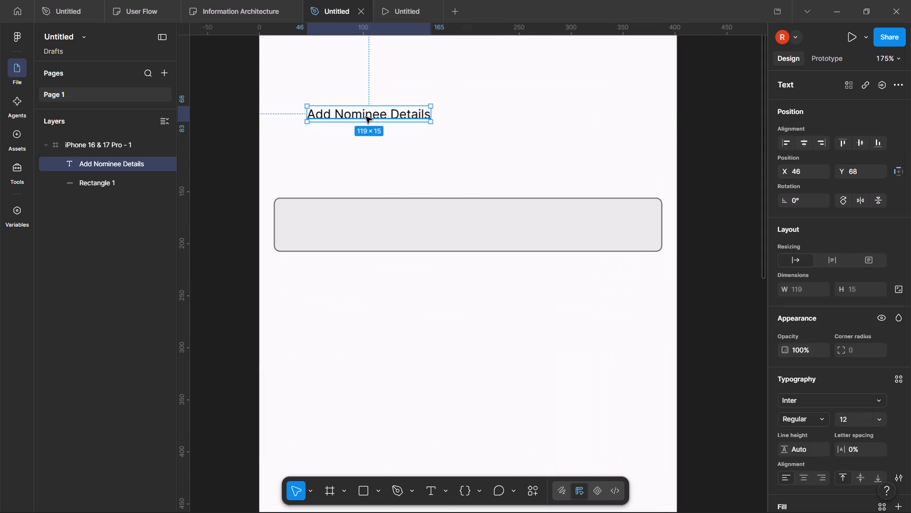
{"action": "key", "text": "alt+Tab"}
{"action": "key", "text": "alt+Tab"}
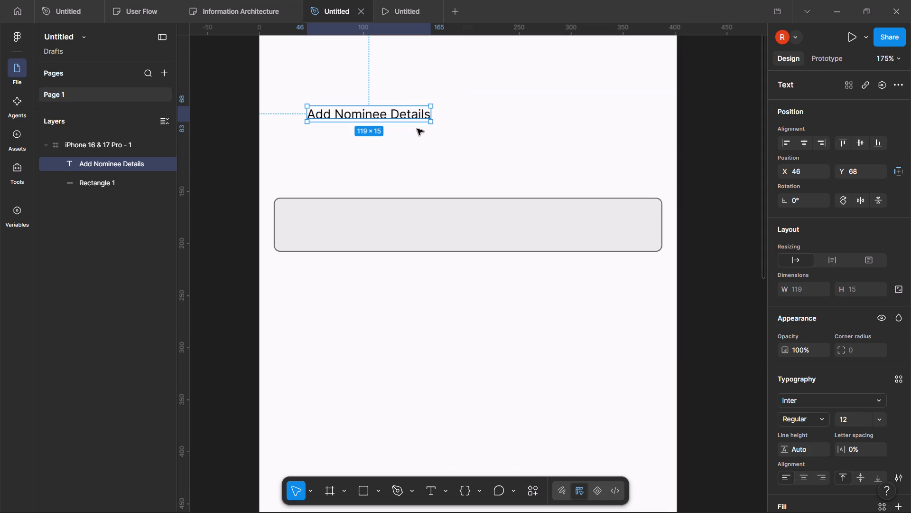
{"action": "key", "text": "k"}
{"action": "left_click_drag", "start_coordinate": [432, 122], "coordinate": [462, 137]}
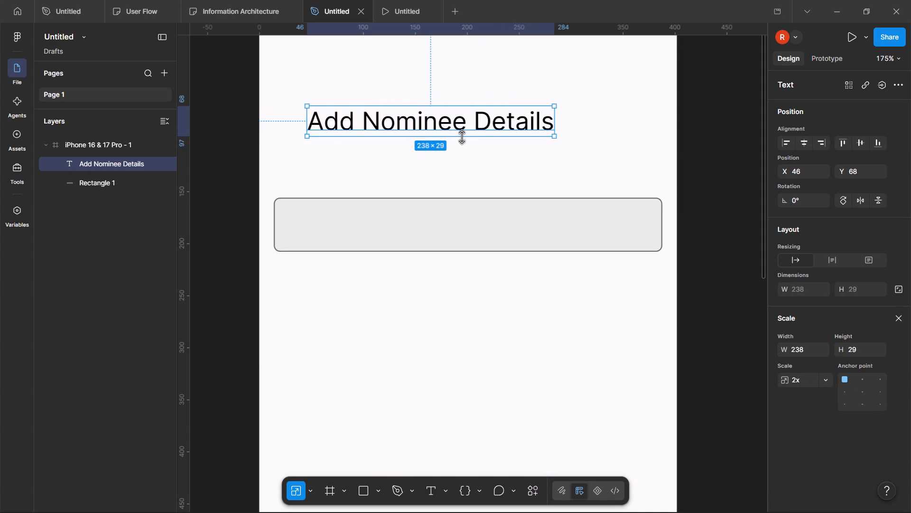
{"action": "left_click_drag", "start_coordinate": [492, 117], "coordinate": [460, 130]}
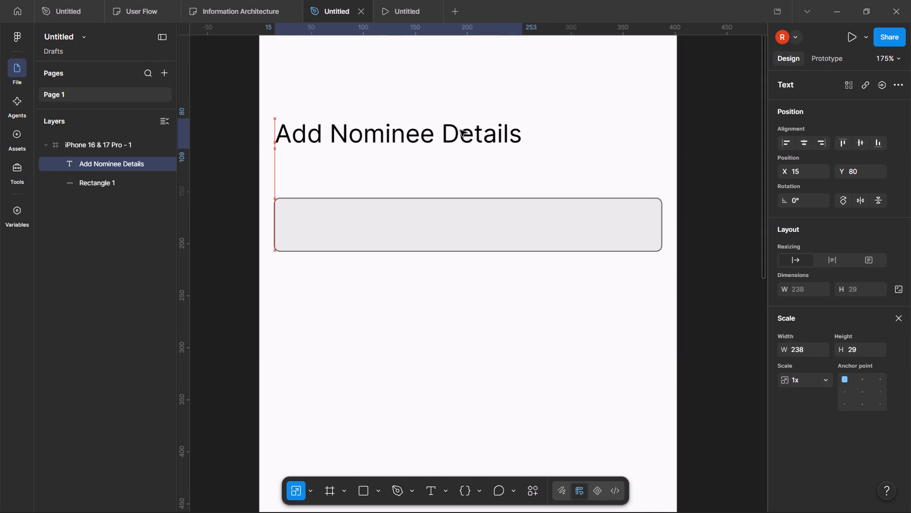
{"action": "left_click_drag", "start_coordinate": [460, 130], "coordinate": [460, 145]}
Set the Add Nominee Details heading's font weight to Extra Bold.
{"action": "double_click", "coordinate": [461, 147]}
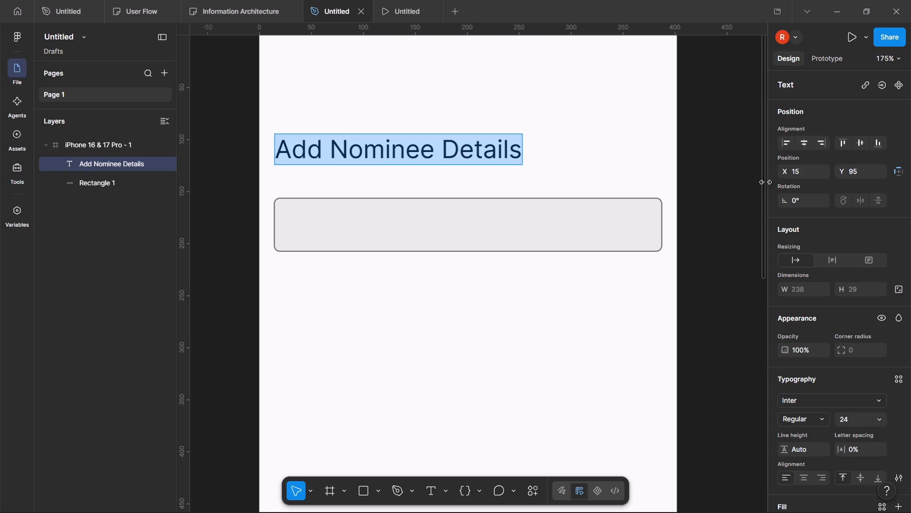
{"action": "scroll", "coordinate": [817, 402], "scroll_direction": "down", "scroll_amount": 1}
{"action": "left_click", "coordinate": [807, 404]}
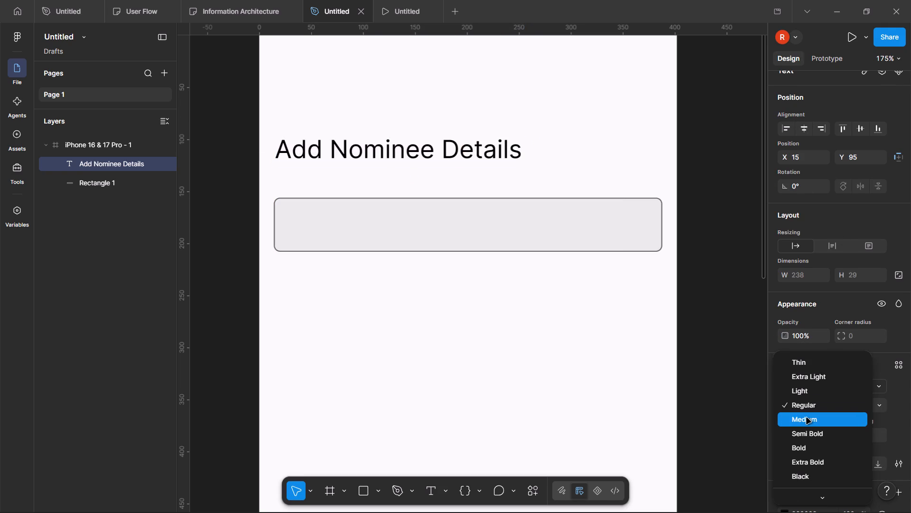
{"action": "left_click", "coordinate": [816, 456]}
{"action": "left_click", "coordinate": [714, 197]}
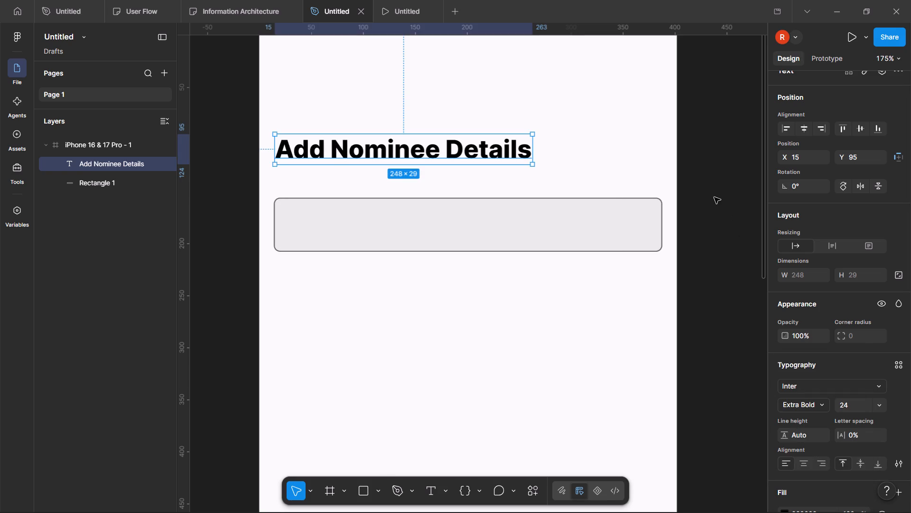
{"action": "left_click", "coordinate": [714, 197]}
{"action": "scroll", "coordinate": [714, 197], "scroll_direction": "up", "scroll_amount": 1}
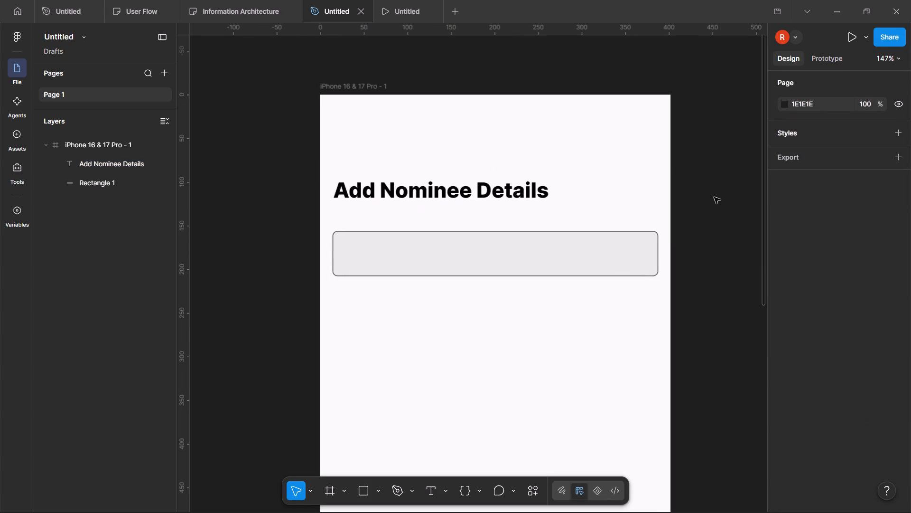
Compare the heading with the Chrome reference and set its font weight to Bold.
{"action": "key", "text": "alt+Tab"}
{"action": "key", "text": "alt+Tab"}
{"action": "left_click", "coordinate": [443, 189]}
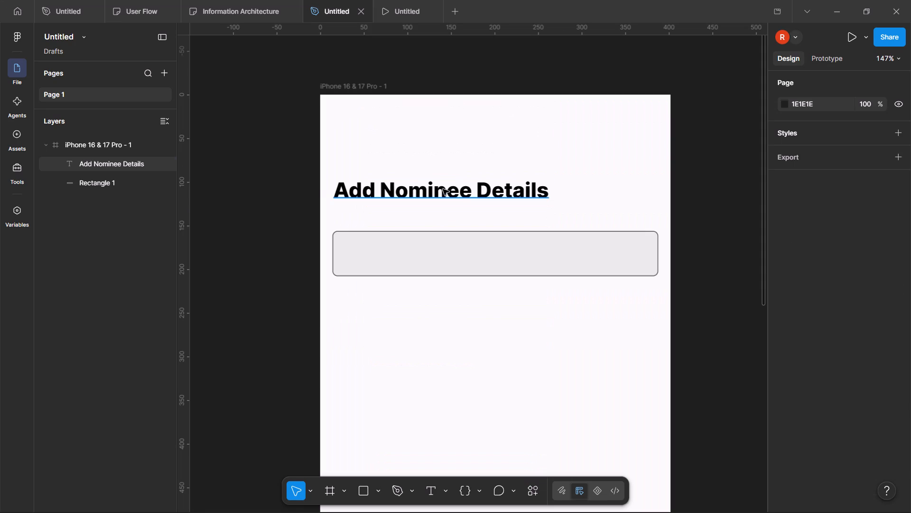
{"action": "left_click", "coordinate": [808, 420]}
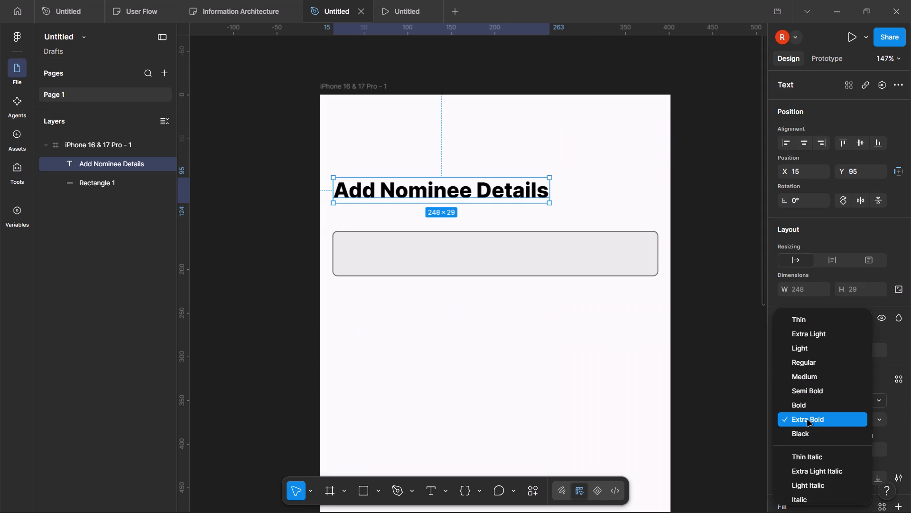
{"action": "left_click", "coordinate": [808, 403]}
{"action": "left_click", "coordinate": [723, 256]}
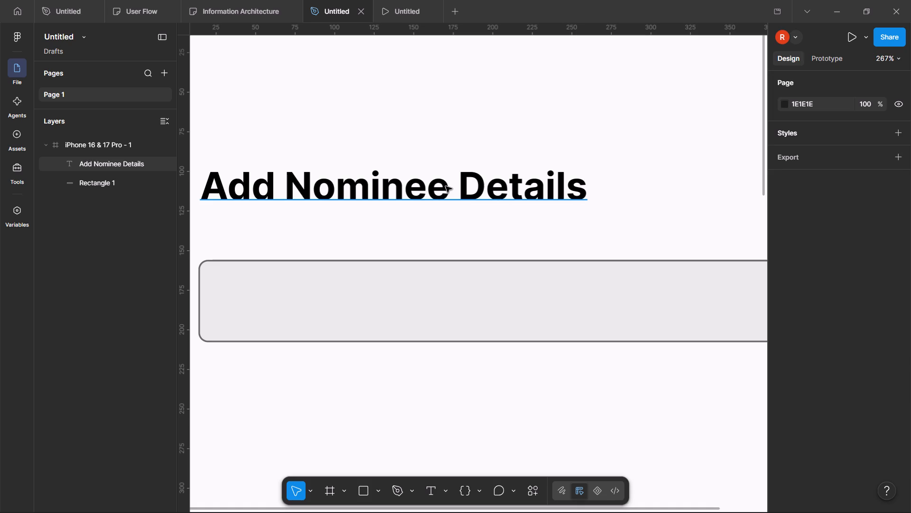
Move the heading to X 15, Y 99, aligned with the rectangle's left edge, and check it in the presentation.
{"action": "scroll", "coordinate": [446, 186], "scroll_direction": "right", "scroll_amount": 1}
{"action": "left_click_drag", "start_coordinate": [409, 191], "coordinate": [418, 192]}
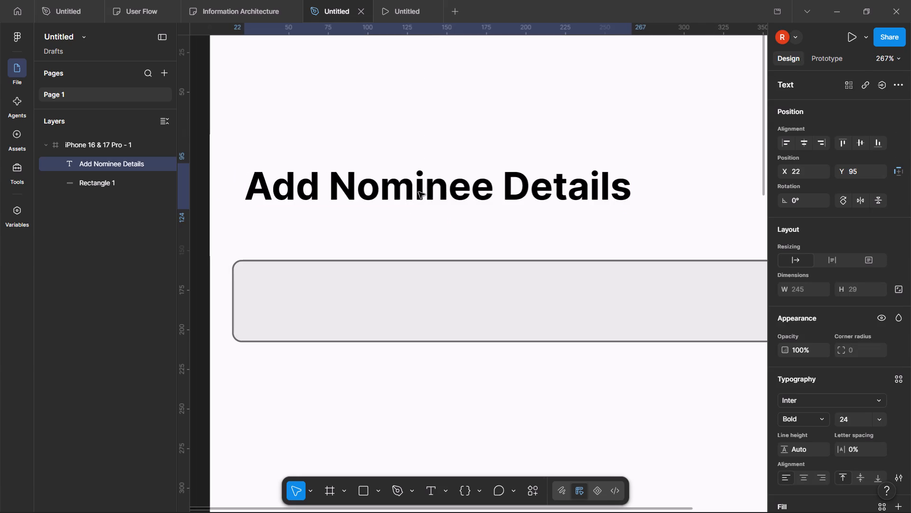
{"action": "left_click_drag", "start_coordinate": [418, 192], "coordinate": [412, 198]}
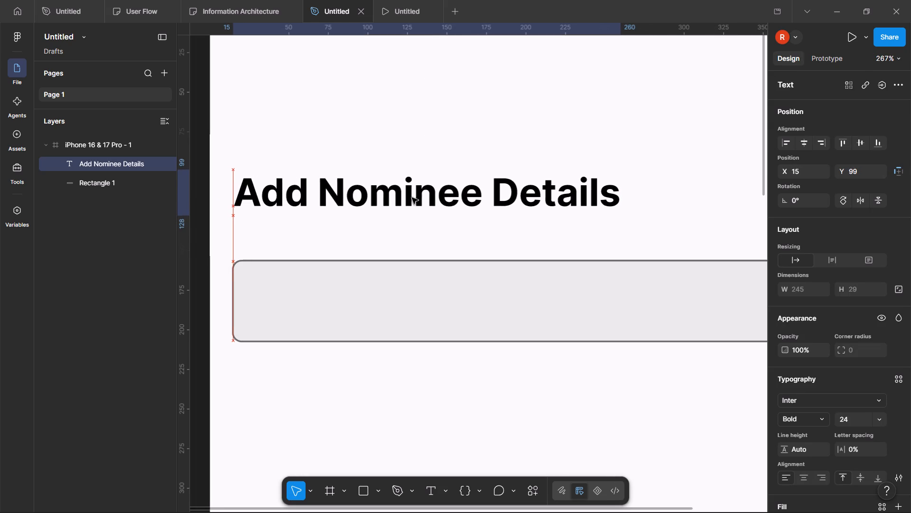
{"action": "left_click_drag", "start_coordinate": [412, 198], "coordinate": [411, 198]}
{"action": "left_click", "coordinate": [382, 0]}
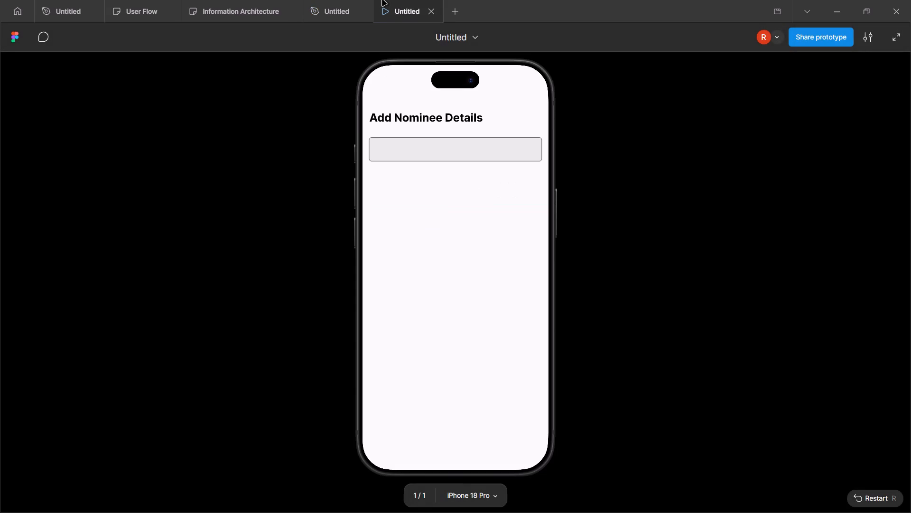
{"action": "left_click", "coordinate": [341, 4]}
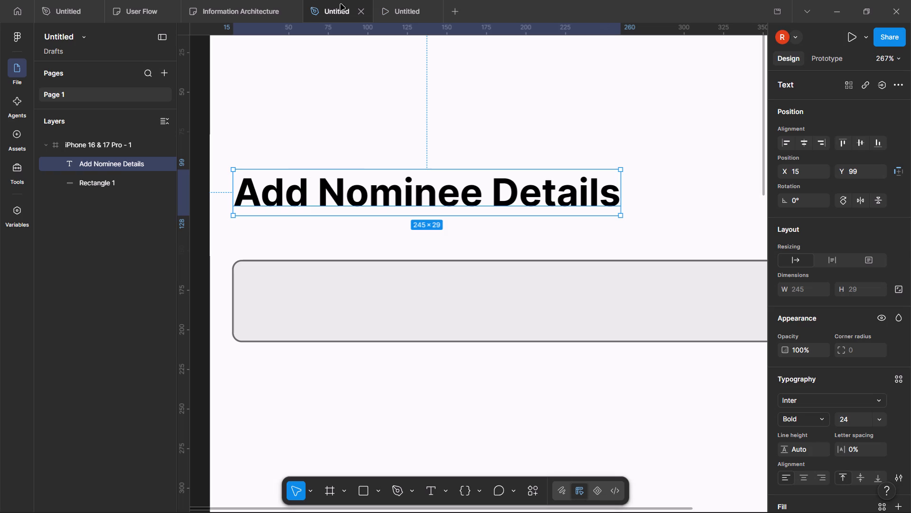
Find the bx:arrow-back icon by searching Iconify for "back", and import it as a black 24-size frame.
{"action": "left_click", "coordinate": [510, 146]}
{"action": "scroll", "coordinate": [510, 146], "scroll_direction": "left", "scroll_amount": 1}
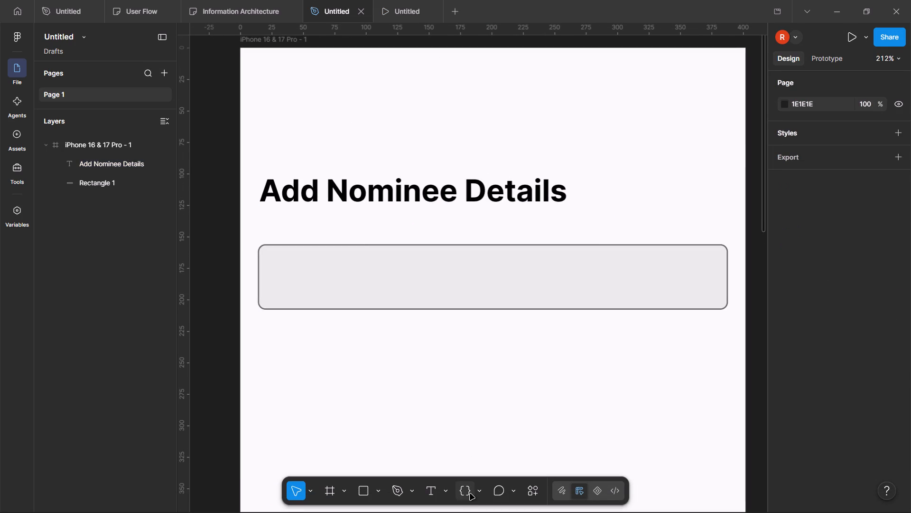
{"action": "left_click", "coordinate": [531, 485]}
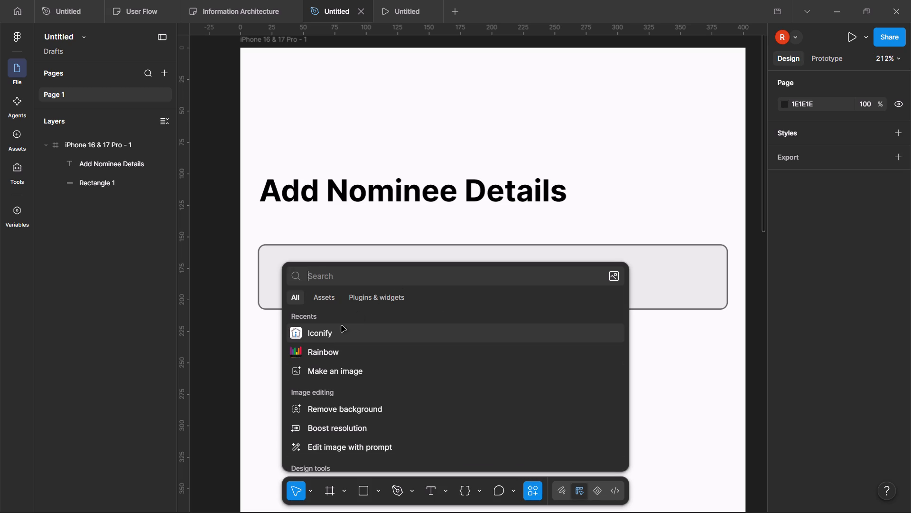
{"action": "left_click", "coordinate": [334, 332]}
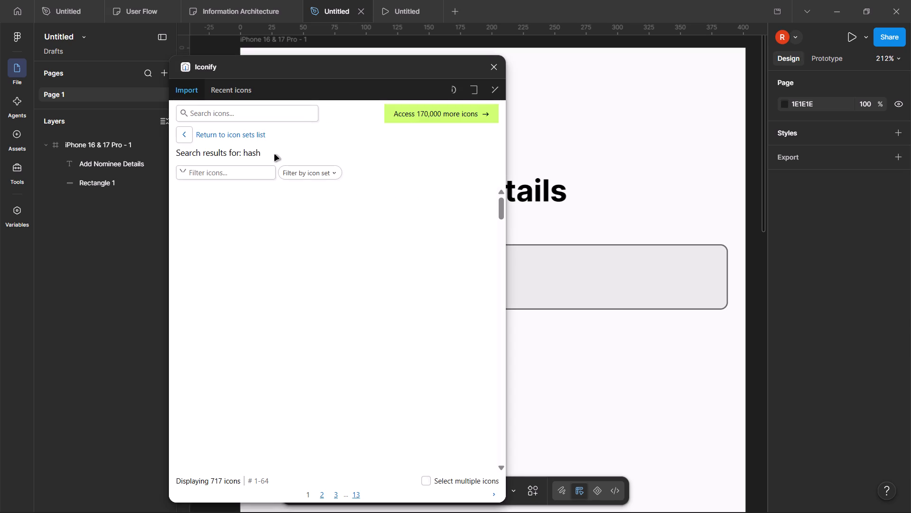
{"action": "left_click", "coordinate": [225, 114]}
{"action": "type", "text": "back"}
{"action": "key", "text": "Return"}
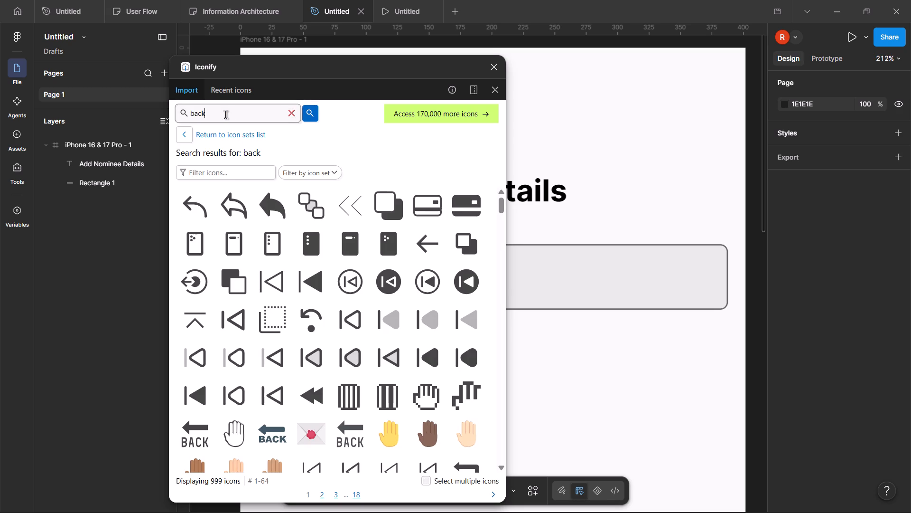
{"action": "left_click", "coordinate": [433, 245]}
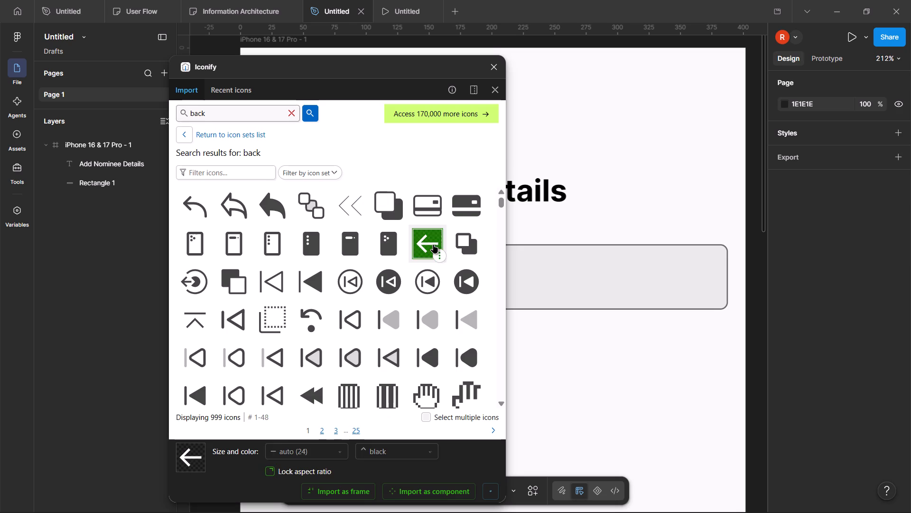
{"action": "left_click", "coordinate": [357, 496]}
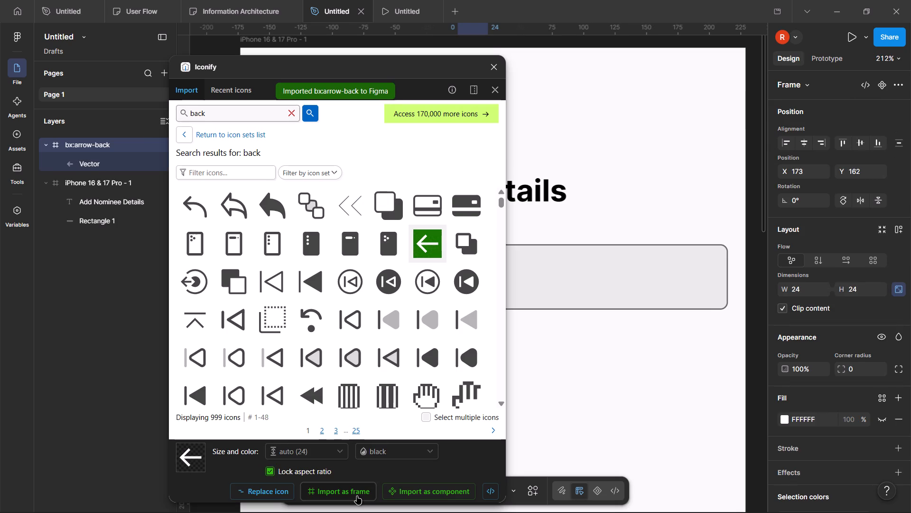
{"action": "left_click", "coordinate": [497, 67]}
Place the back arrow icon above the Add Nominee Details heading at X 21, Y 48.
{"action": "left_click_drag", "start_coordinate": [476, 274], "coordinate": [444, 239]}
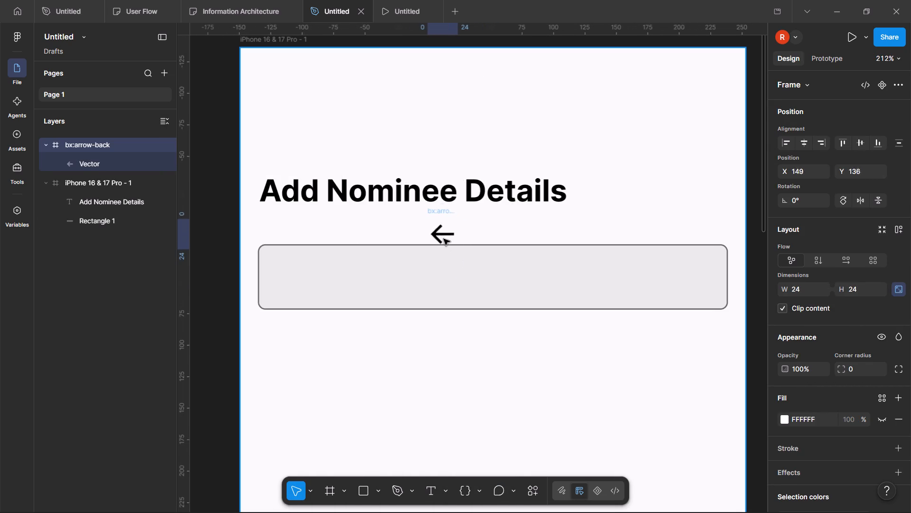
{"action": "left_click_drag", "start_coordinate": [444, 239], "coordinate": [285, 131]}
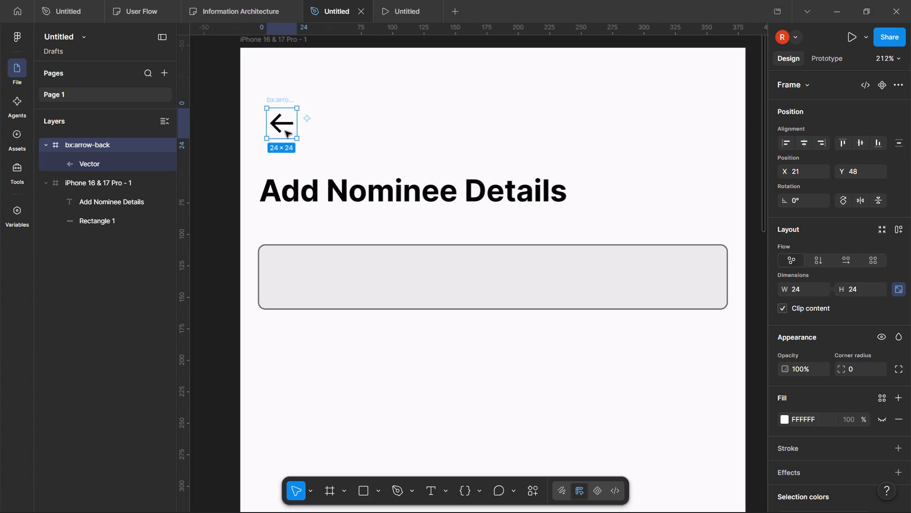
{"action": "left_click", "coordinate": [226, 139]}
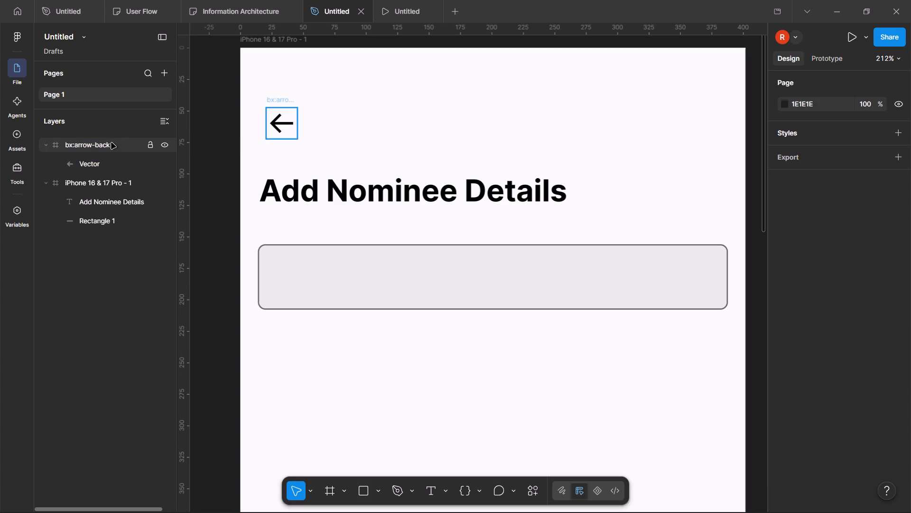
Nest the bx:arrow-back layer inside the iPhone 16 & 17 Pro - 1 frame, above the heading layer, and check it in the presentation.
{"action": "left_click_drag", "start_coordinate": [112, 143], "coordinate": [151, 194]}
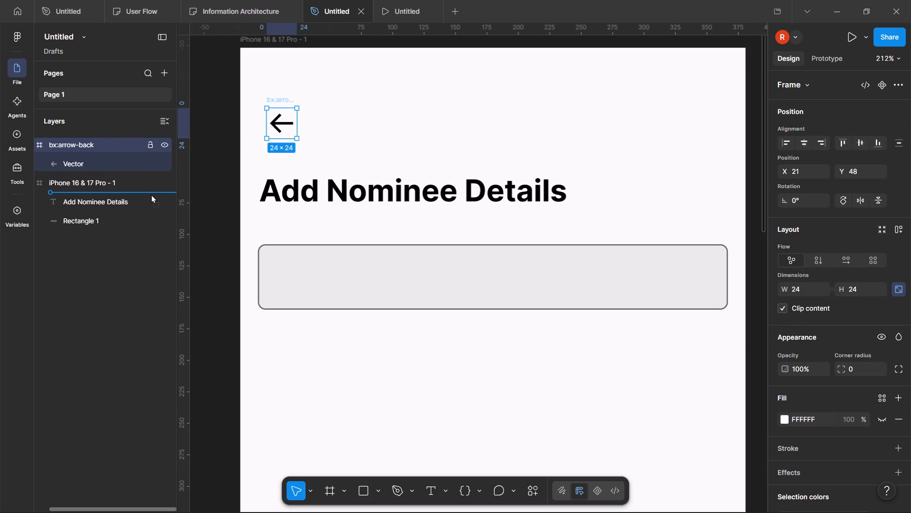
{"action": "left_click_drag", "start_coordinate": [151, 194], "coordinate": [137, 188]}
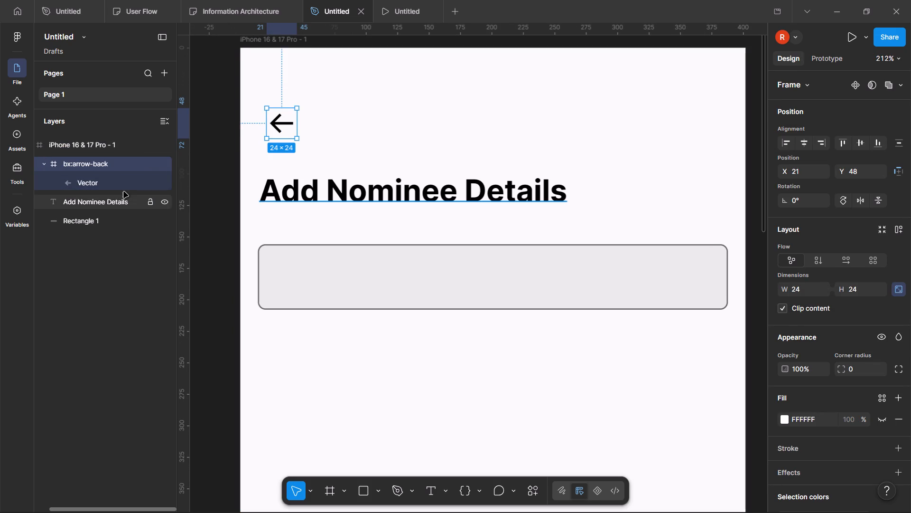
{"action": "scroll", "coordinate": [124, 192], "scroll_direction": "right", "scroll_amount": 2}
{"action": "left_click", "coordinate": [233, 235]}
{"action": "left_click", "coordinate": [393, 0]}
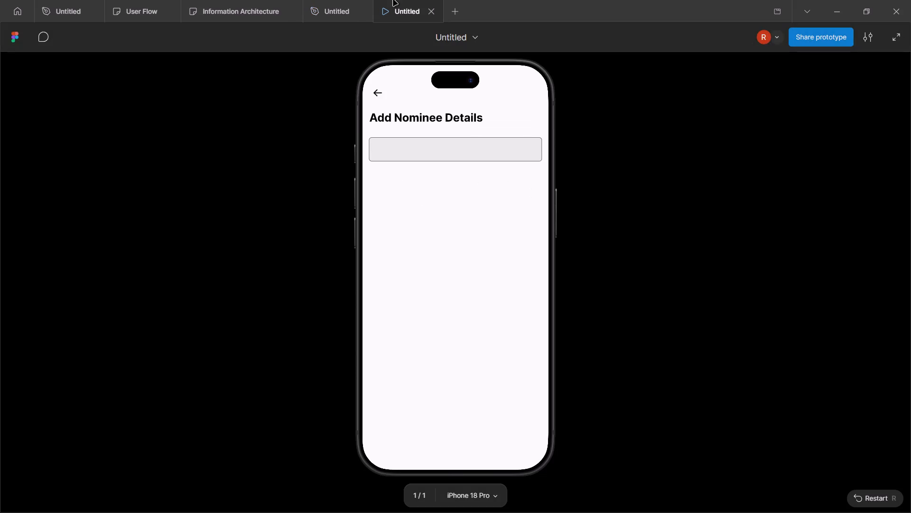
{"action": "left_click", "coordinate": [338, 2]}
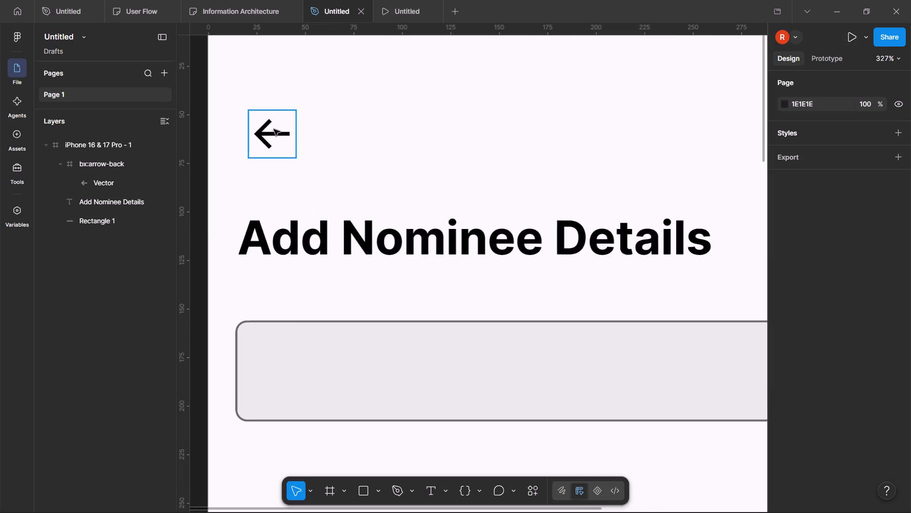
Move the back arrow icon to X 15, Y 53, aligned with the heading's left edge, and check it in the presentation.
{"action": "left_click_drag", "start_coordinate": [266, 140], "coordinate": [253, 146]}
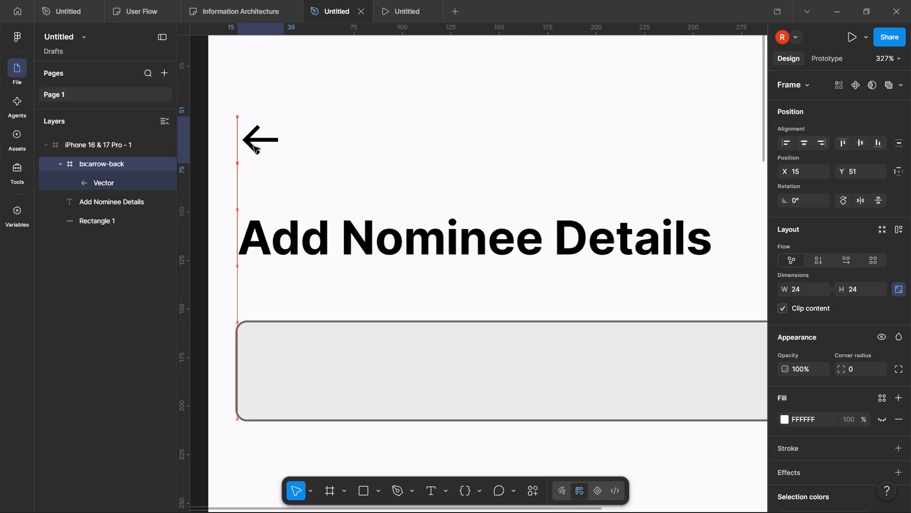
{"action": "left_click_drag", "start_coordinate": [253, 146], "coordinate": [254, 148]}
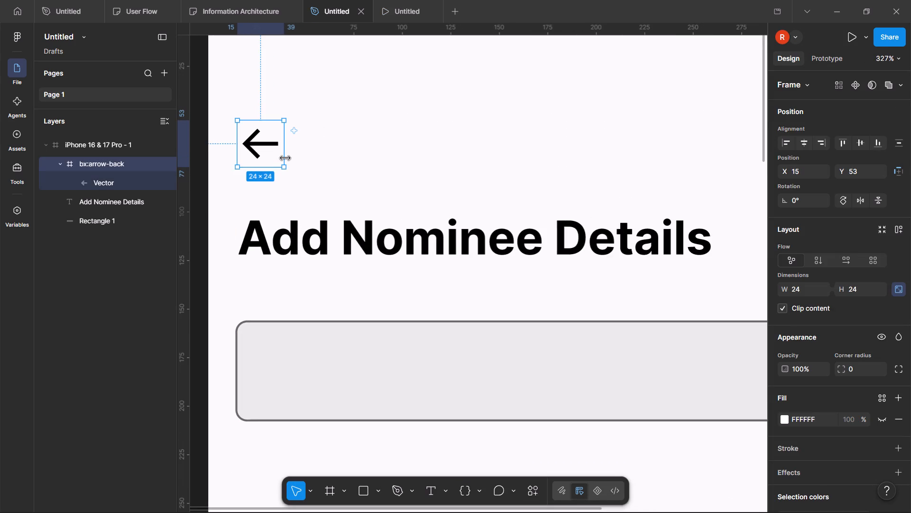
{"action": "left_click", "coordinate": [357, 152]}
{"action": "left_click", "coordinate": [405, 0]}
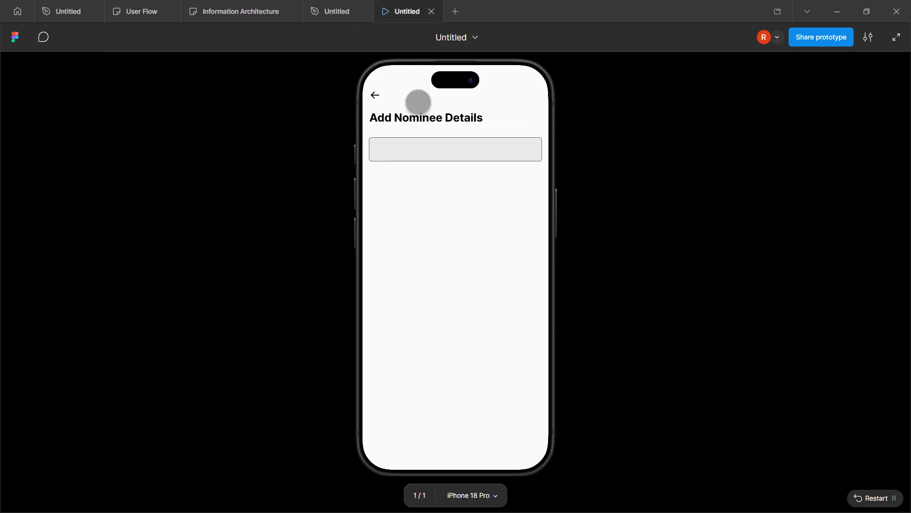
{"action": "left_click", "coordinate": [375, 95]}
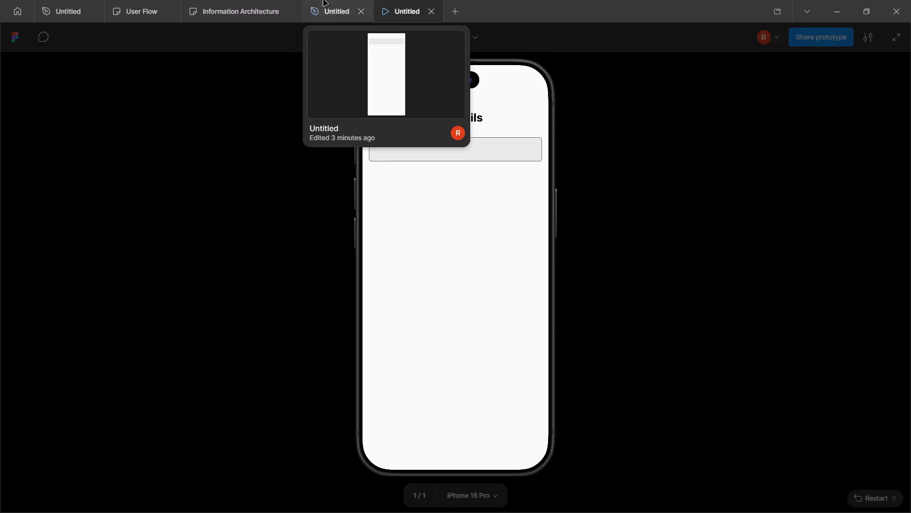
{"action": "left_click", "coordinate": [321, 0]}
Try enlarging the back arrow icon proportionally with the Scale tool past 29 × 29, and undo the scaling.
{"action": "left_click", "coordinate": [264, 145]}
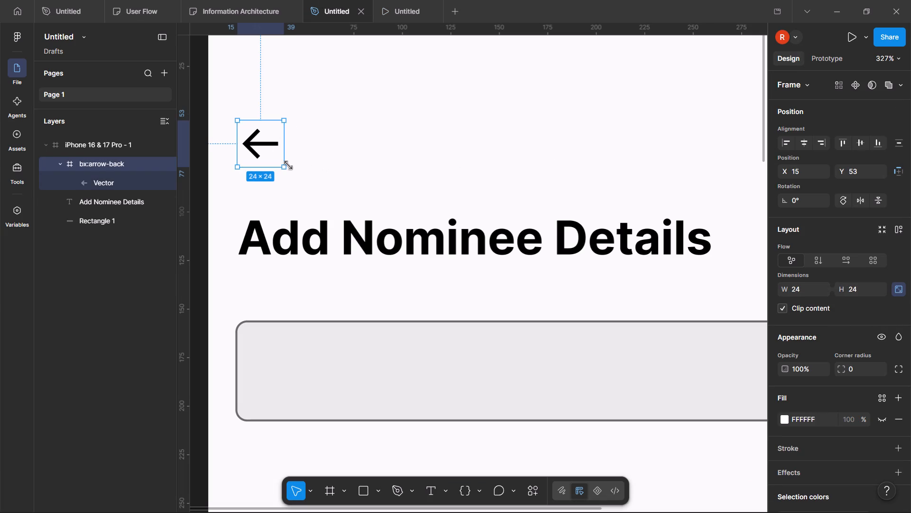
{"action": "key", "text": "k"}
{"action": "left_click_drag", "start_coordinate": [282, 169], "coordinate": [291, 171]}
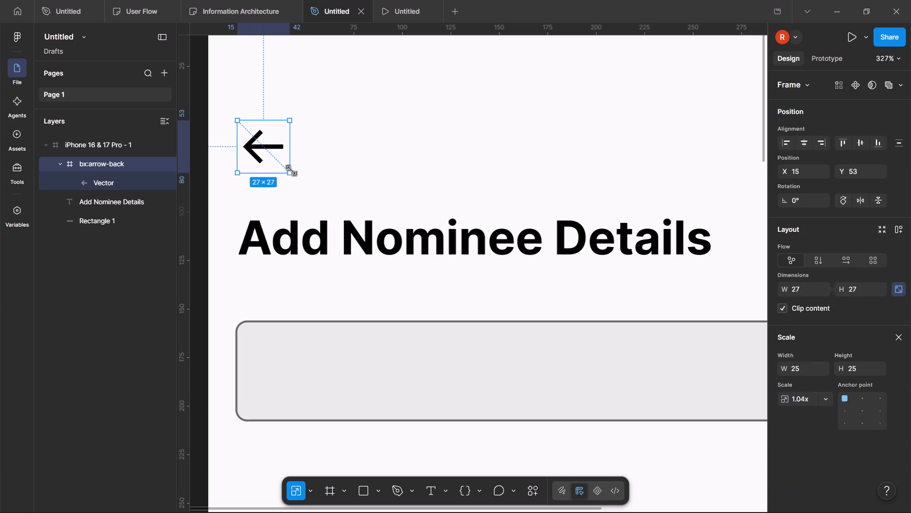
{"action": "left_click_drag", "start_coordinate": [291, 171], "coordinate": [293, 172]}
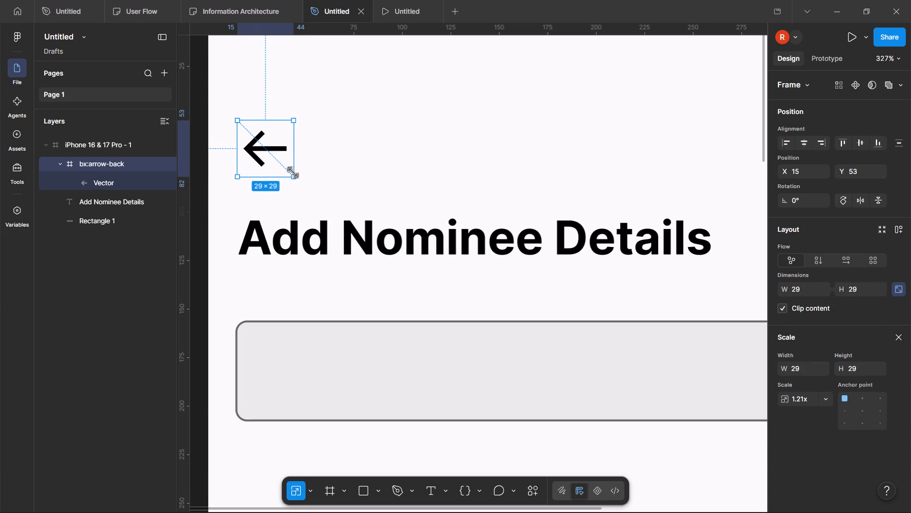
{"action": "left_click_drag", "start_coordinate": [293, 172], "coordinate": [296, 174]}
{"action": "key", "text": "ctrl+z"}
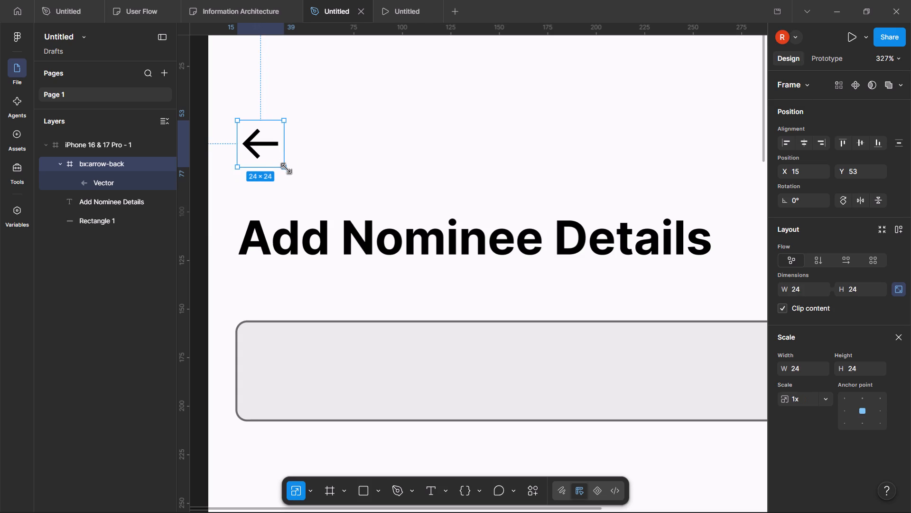
Scale the back arrow icon to 32 × 32, keeping its top-left corner at X 15, Y 53.
{"action": "left_click_drag", "start_coordinate": [286, 169], "coordinate": [293, 174]}
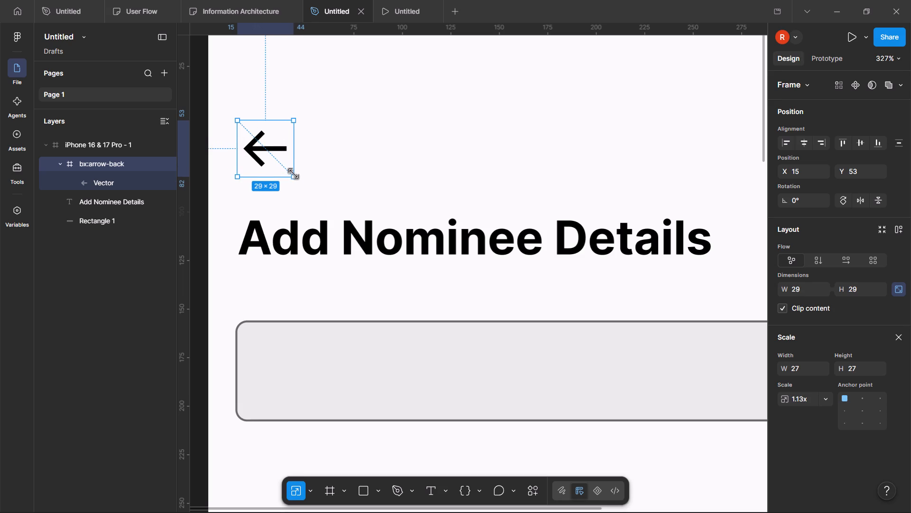
{"action": "left_click_drag", "start_coordinate": [293, 174], "coordinate": [298, 178]}
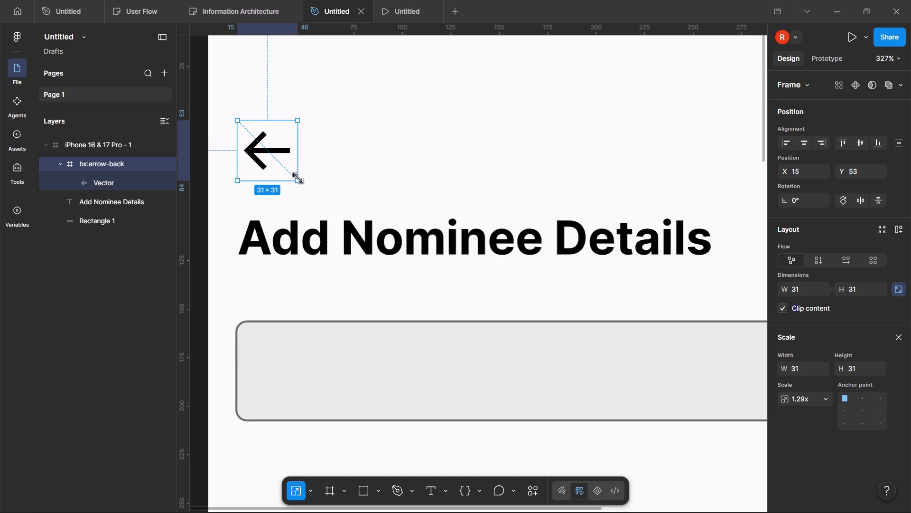
{"action": "left_click_drag", "start_coordinate": [298, 178], "coordinate": [299, 179]}
{"action": "left_click", "coordinate": [364, 131]}
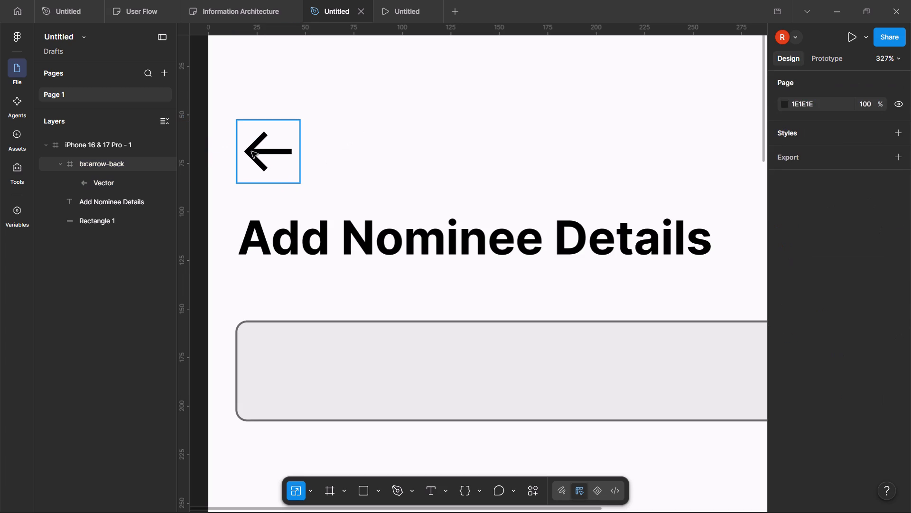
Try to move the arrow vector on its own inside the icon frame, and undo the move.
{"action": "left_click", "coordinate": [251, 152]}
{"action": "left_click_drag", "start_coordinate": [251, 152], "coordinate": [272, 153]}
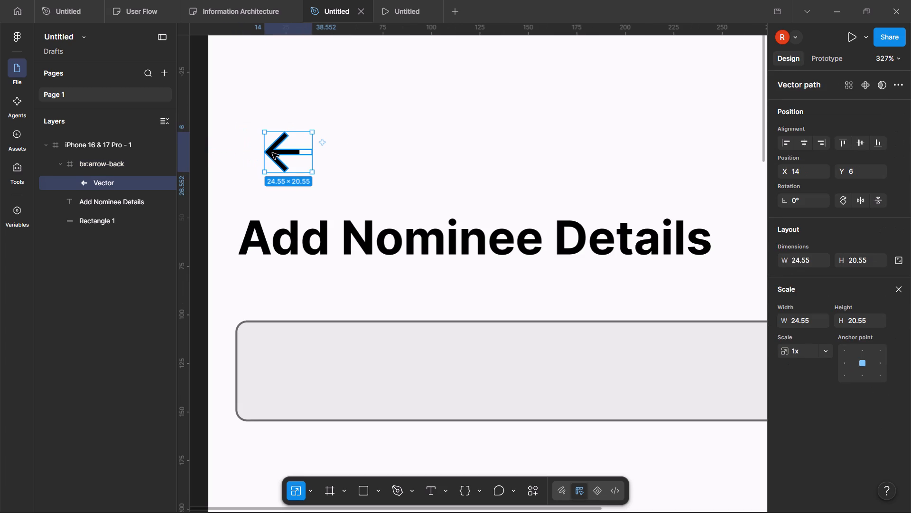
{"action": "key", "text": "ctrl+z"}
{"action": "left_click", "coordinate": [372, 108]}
Move the back arrow icon down to X 15, Y about 55, and check it in the presentation.
{"action": "left_click", "coordinate": [271, 158]}
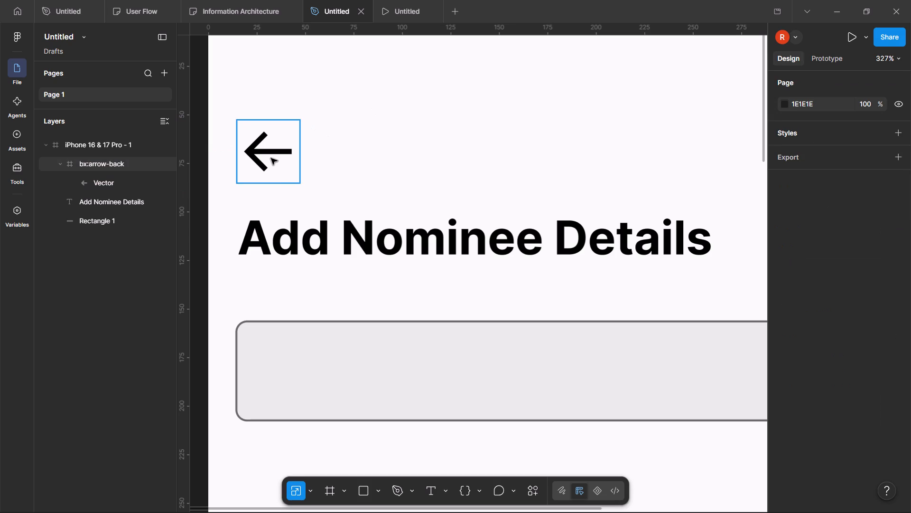
{"action": "left_click", "coordinate": [271, 158]}
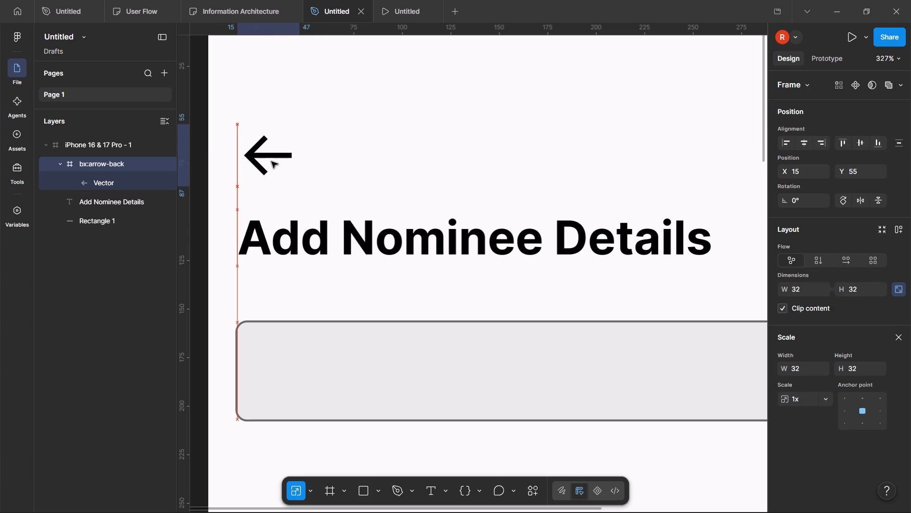
{"action": "left_click", "coordinate": [407, 0]}
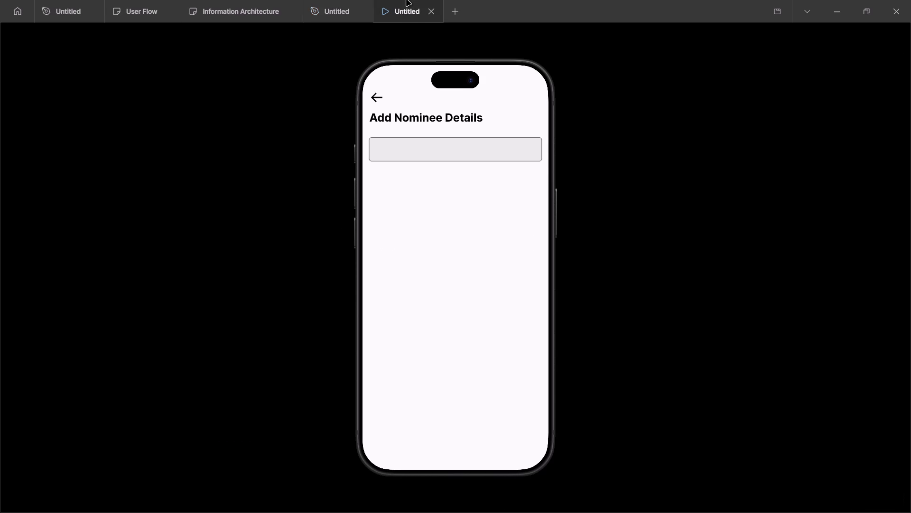
{"action": "left_click", "coordinate": [342, 0]}
Duplicate the 372 × 50 rectangle below the original, left-aligned with it at X 15, Y 236.
{"action": "scroll", "coordinate": [375, 233], "scroll_direction": "left", "scroll_amount": 1}
{"action": "left_click", "coordinate": [394, 266]}
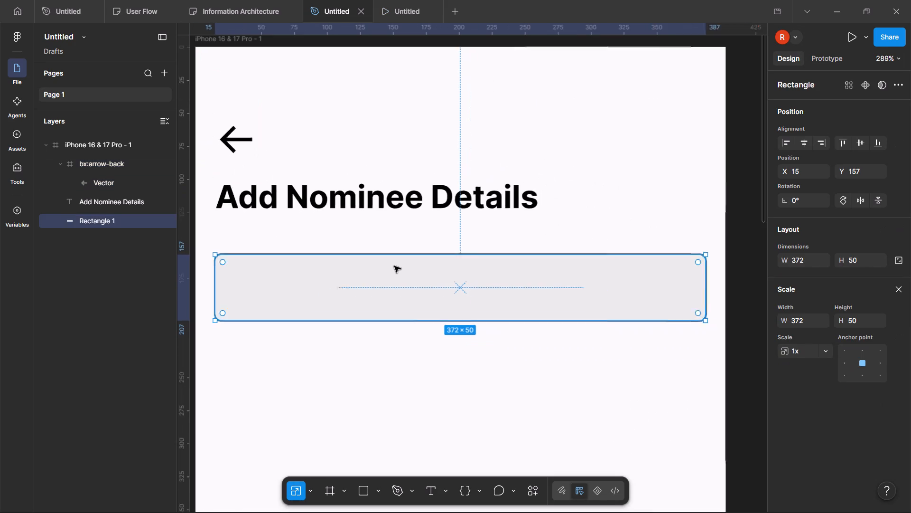
{"action": "left_click_drag", "start_coordinate": [446, 273], "coordinate": [446, 278], "text": "alt"}
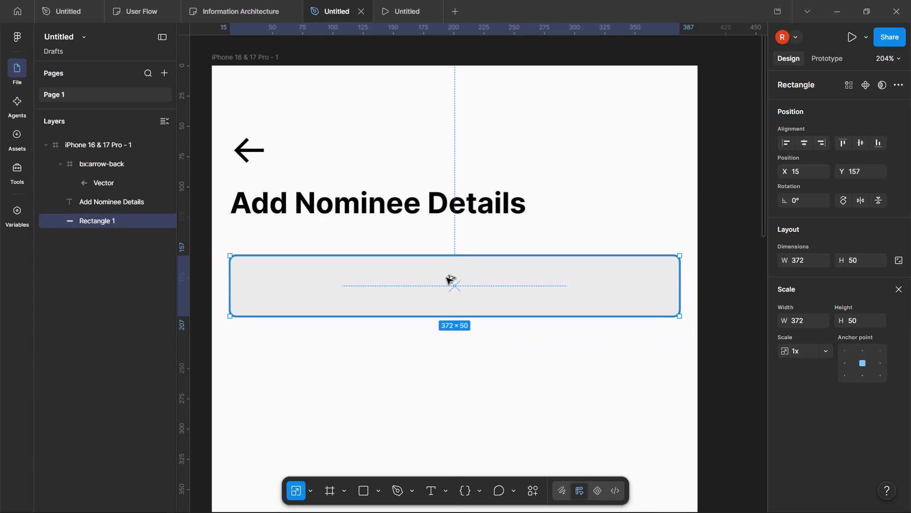
{"action": "left_click_drag", "start_coordinate": [446, 278], "coordinate": [449, 365], "text": "alt"}
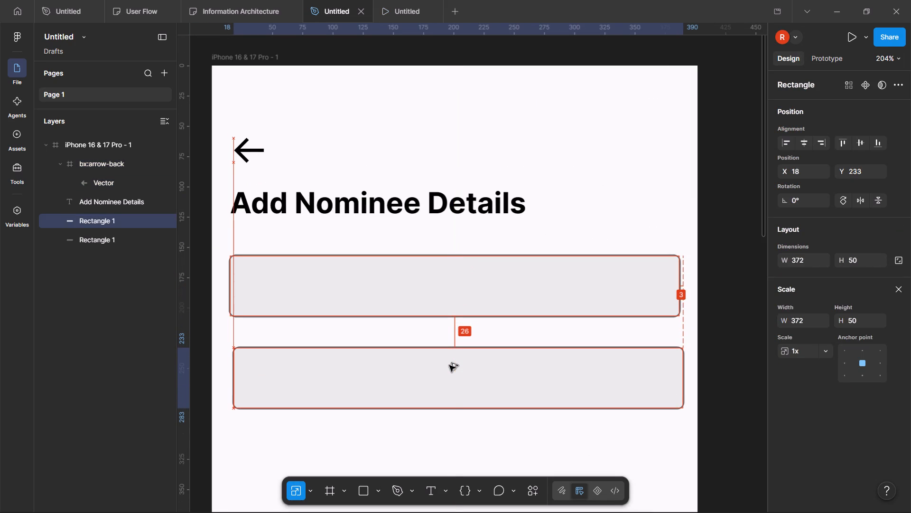
{"action": "left_click_drag", "start_coordinate": [449, 365], "coordinate": [446, 366], "text": "alt"}
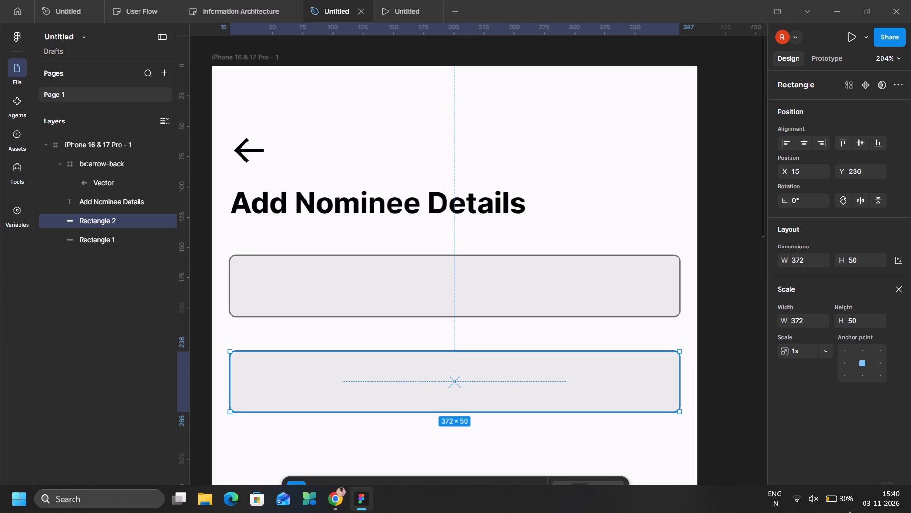
{"action": "left_click", "coordinate": [733, 256]}
Delete the duplicate 372 × 50 rectangle below the first input field.
{"action": "scroll", "coordinate": [733, 256], "scroll_direction": "down", "scroll_amount": 1}
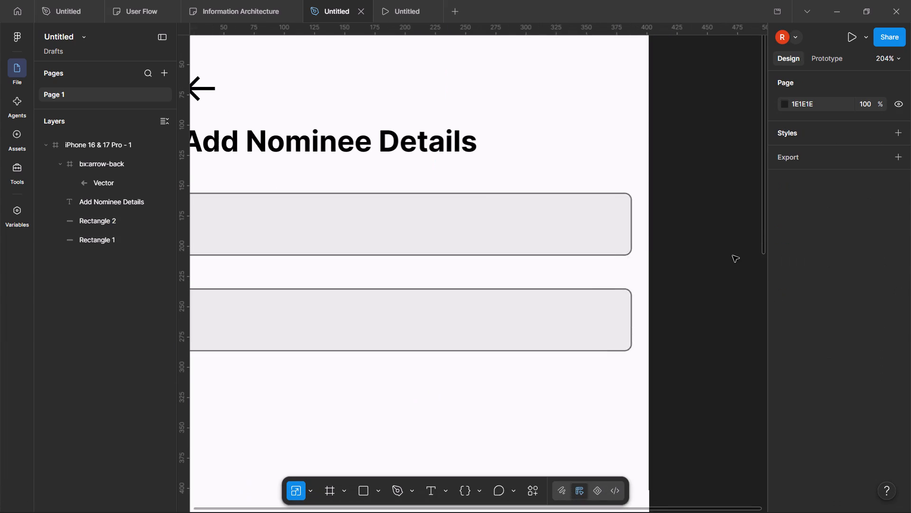
{"action": "scroll", "coordinate": [572, 254], "scroll_direction": "right", "scroll_amount": 1}
{"action": "scroll", "coordinate": [563, 285], "scroll_direction": "down", "scroll_amount": 1}
{"action": "left_click", "coordinate": [511, 275]}
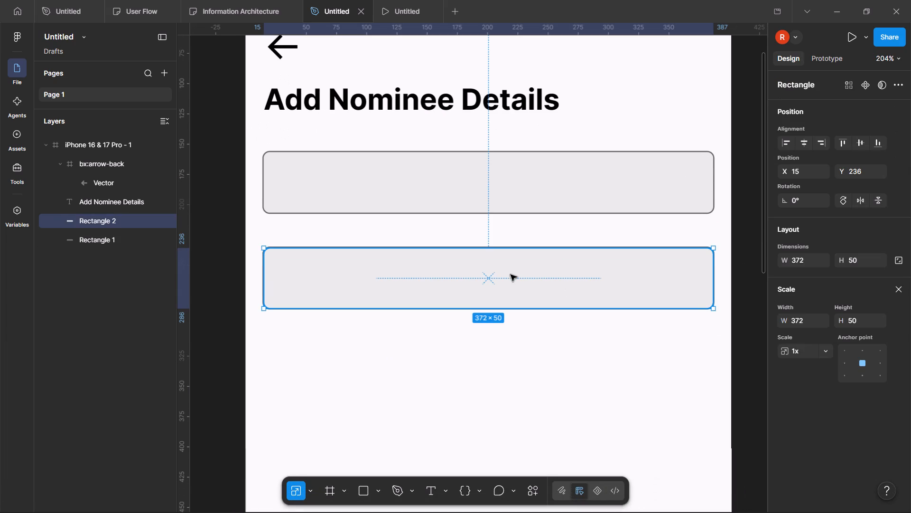
{"action": "key", "text": "Delete"}
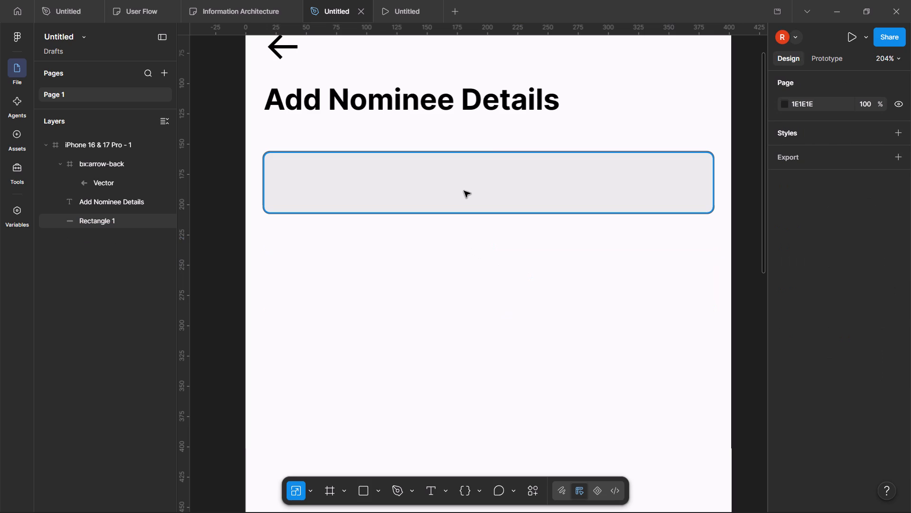
Check the reference screen in the browser and add the text "Name" inside the input field at about X 36, Y 173.
{"action": "key", "text": "alt+Tab"}
{"action": "key", "text": "alt+Tab"}
{"action": "left_click", "coordinate": [456, 314]}
{"action": "key", "text": "alt+Tab"}
{"action": "key", "text": "alt+Tab"}
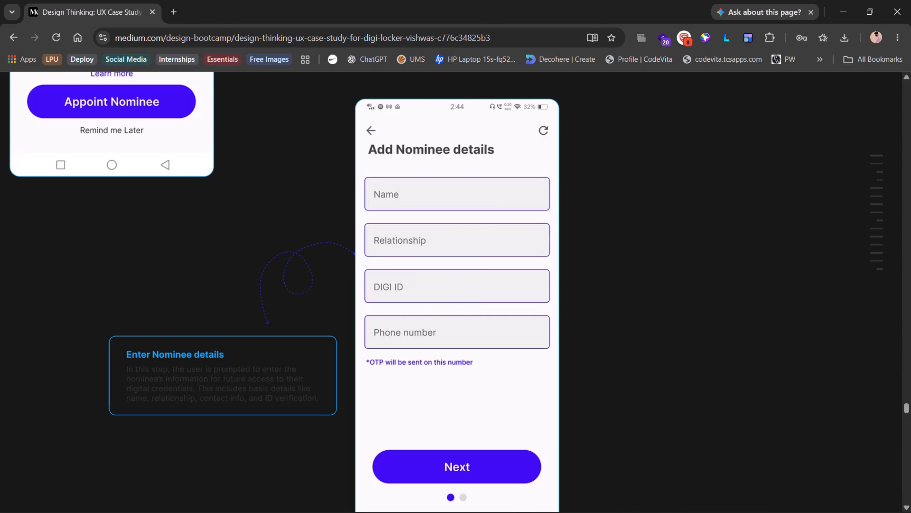
{"action": "left_click", "coordinate": [394, 191]}
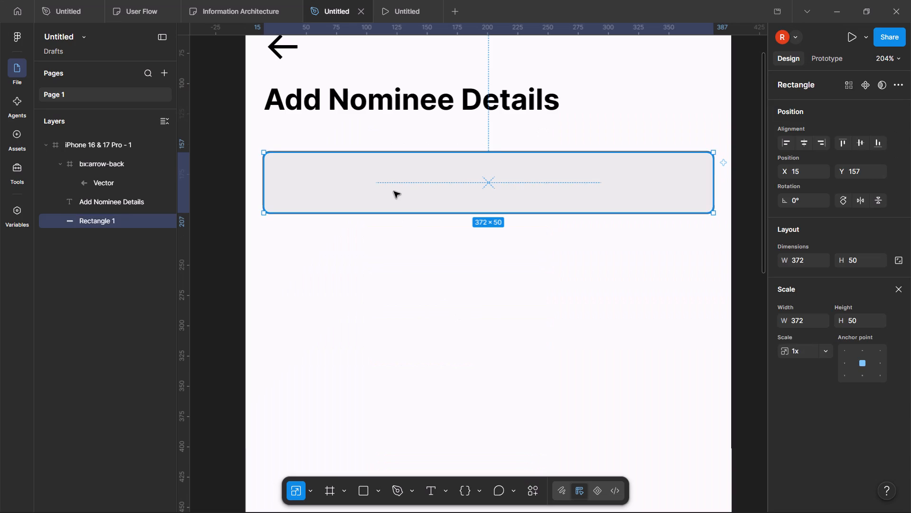
{"action": "left_click", "coordinate": [367, 177]}
{"action": "key", "text": "t"}
{"action": "left_click", "coordinate": [289, 171]}
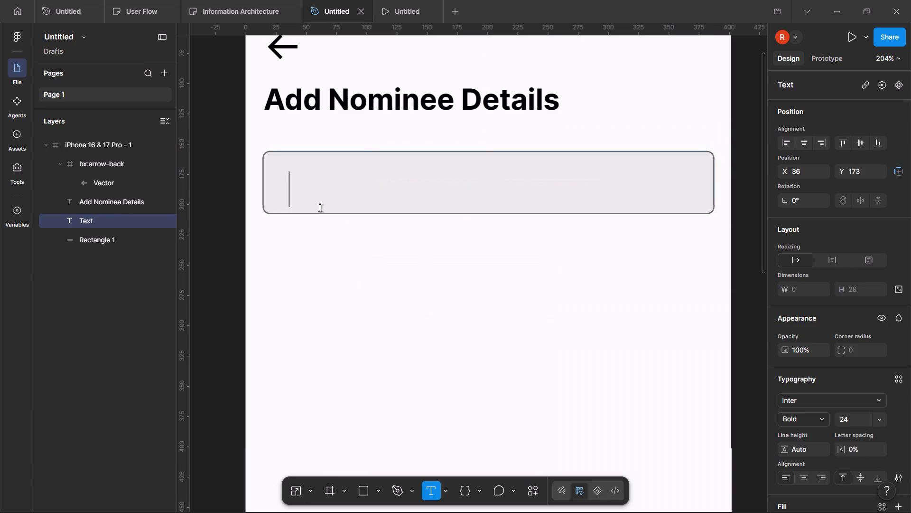
{"action": "type", "text": "Name"}
{"action": "left_click", "coordinate": [458, 255]}
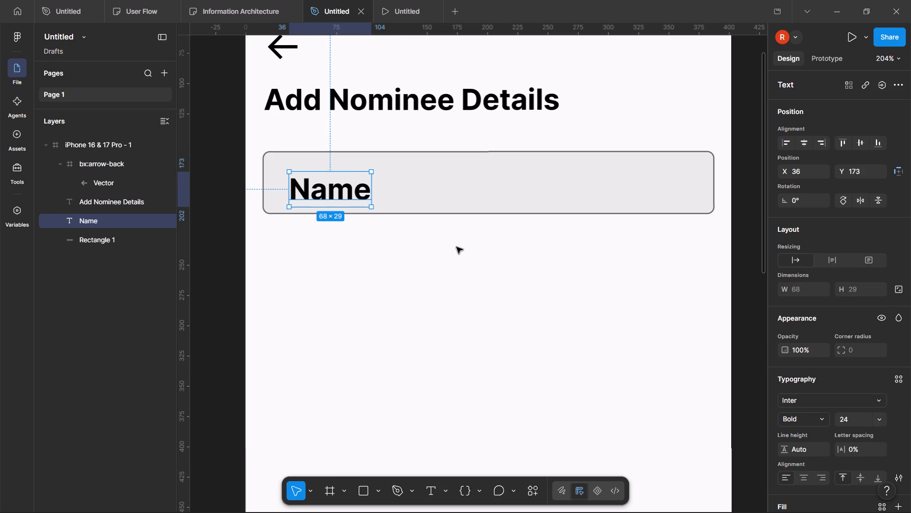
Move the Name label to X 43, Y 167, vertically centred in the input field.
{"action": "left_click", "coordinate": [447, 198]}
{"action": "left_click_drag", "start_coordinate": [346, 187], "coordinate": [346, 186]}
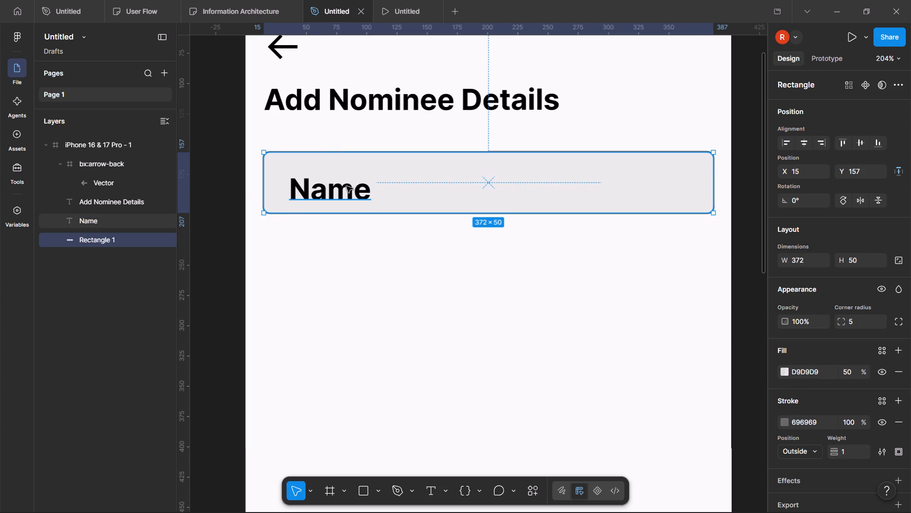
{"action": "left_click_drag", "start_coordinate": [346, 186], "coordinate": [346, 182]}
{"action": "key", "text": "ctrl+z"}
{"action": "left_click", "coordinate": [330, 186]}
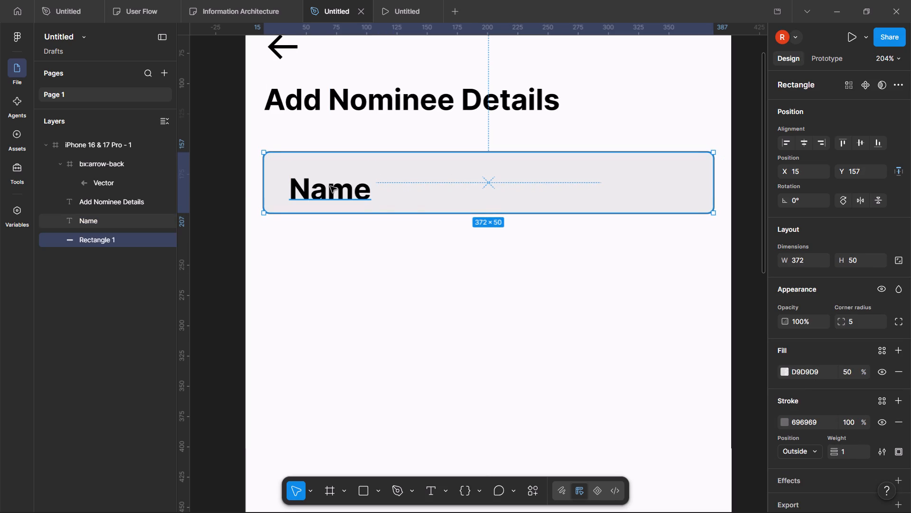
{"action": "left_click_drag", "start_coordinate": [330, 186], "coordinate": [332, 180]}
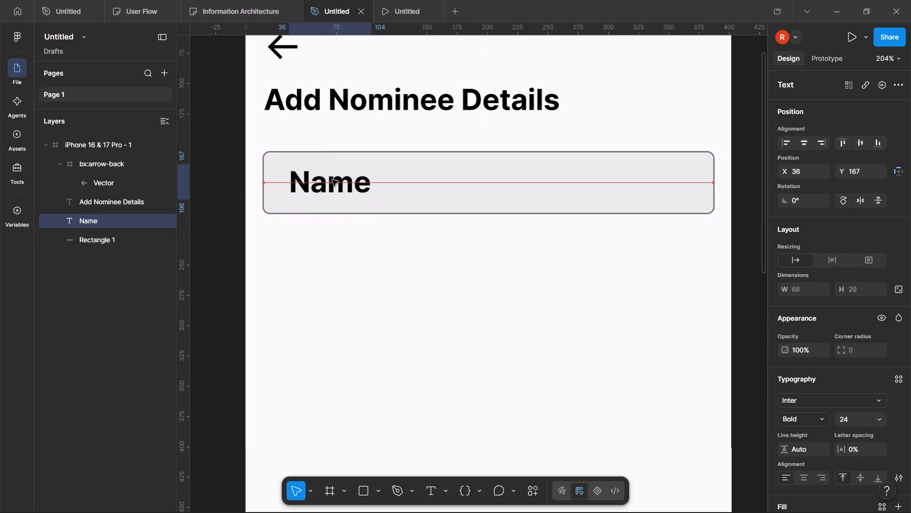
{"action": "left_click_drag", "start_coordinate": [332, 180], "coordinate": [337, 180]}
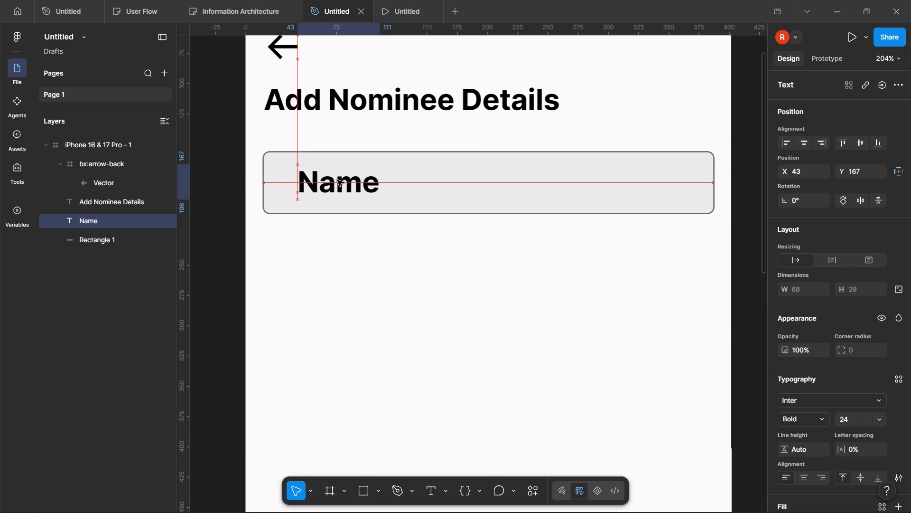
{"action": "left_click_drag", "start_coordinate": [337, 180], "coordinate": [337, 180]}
Scale the Name label down to about 52 × 22 and re-centre it vertically in the field at Y 171.
{"action": "key", "text": "k"}
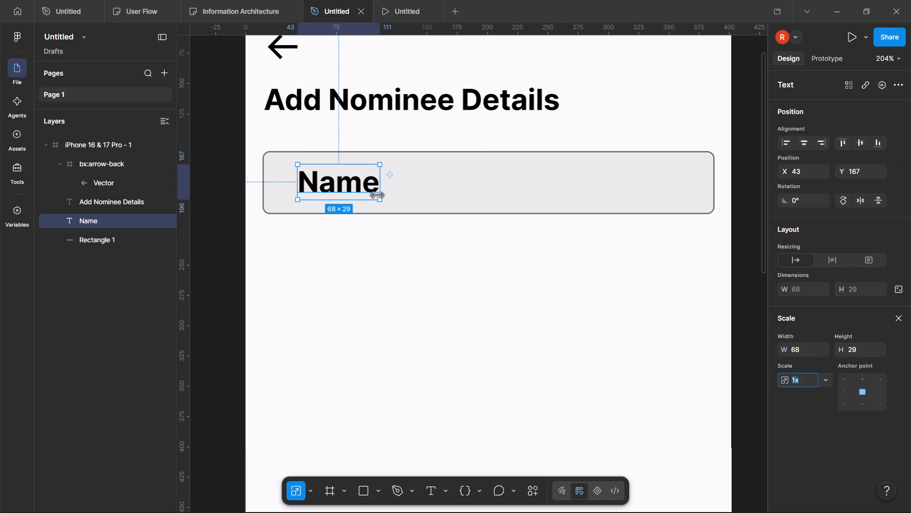
{"action": "left_click_drag", "start_coordinate": [381, 200], "coordinate": [365, 195]}
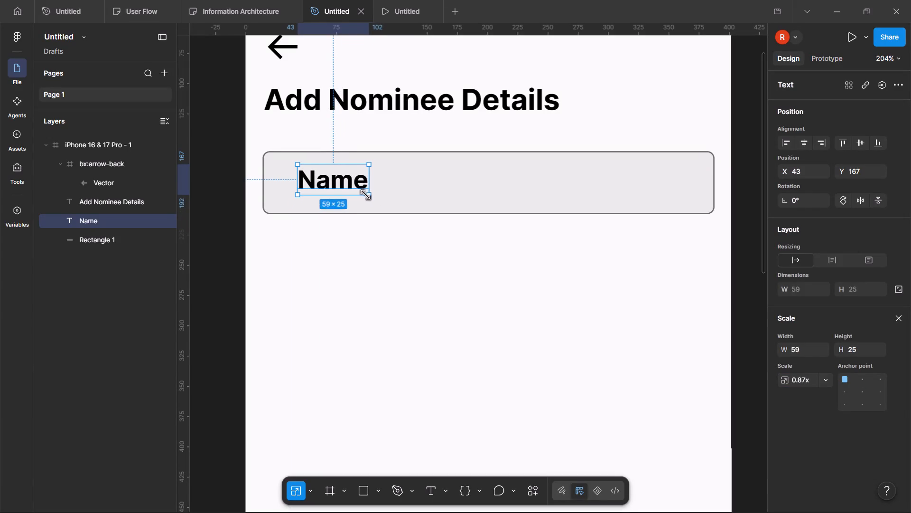
{"action": "left_click_drag", "start_coordinate": [365, 195], "coordinate": [357, 191]}
{"action": "left_click_drag", "start_coordinate": [338, 181], "coordinate": [338, 189]}
{"action": "key", "text": "v"}
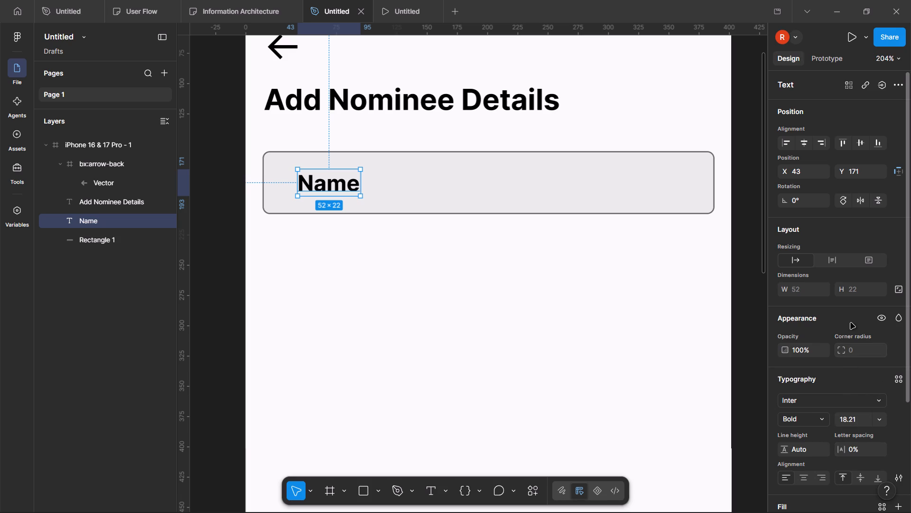
Lower the Name label's opacity to 30%.
{"action": "scroll", "coordinate": [851, 323], "scroll_direction": "down", "scroll_amount": 2}
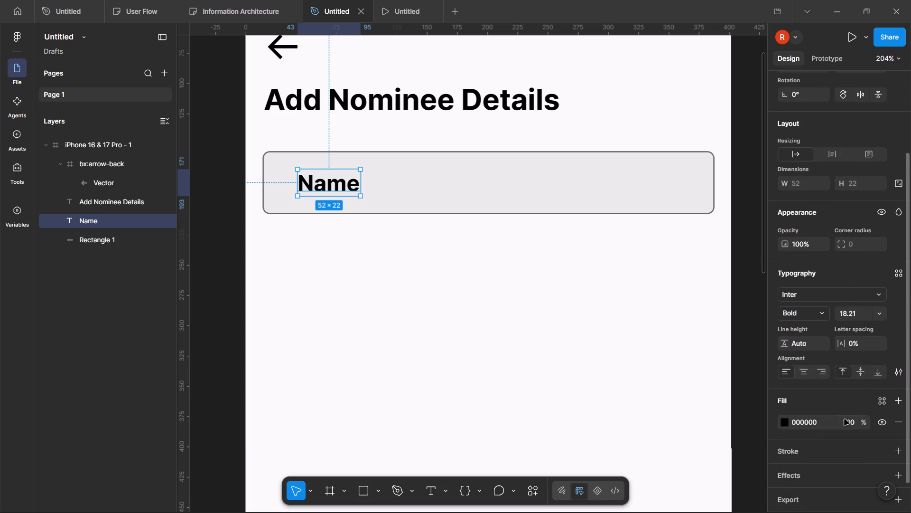
{"action": "scroll", "coordinate": [845, 382], "scroll_direction": "up", "scroll_amount": 1}
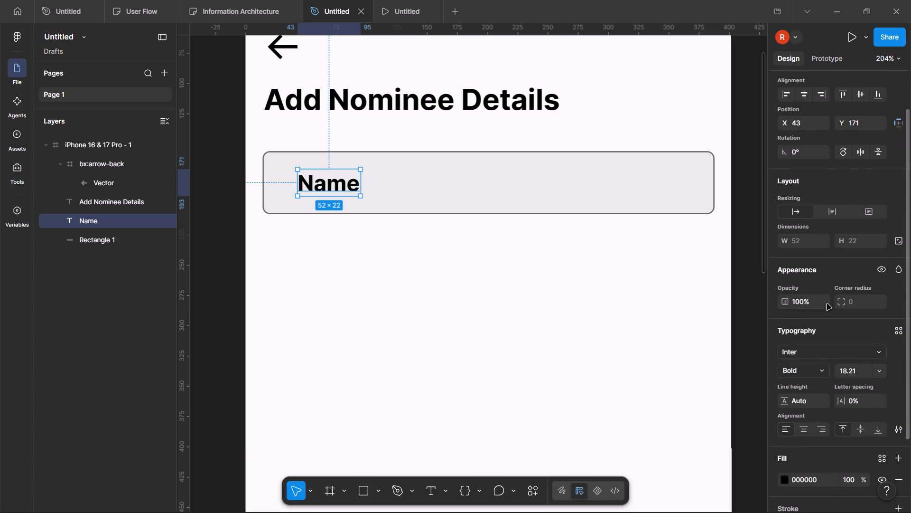
{"action": "left_click", "coordinate": [814, 301]}
{"action": "key", "text": "Down"}
{"action": "key", "text": "Down"}
{"action": "key", "text": "Down"}
{"action": "key", "text": "Down"}
{"action": "key", "text": "Down"}
{"action": "key", "text": "Down"}
{"action": "key", "text": "Down"}
{"action": "key", "text": "Down"}
{"action": "key", "text": "Down"}
{"action": "key", "text": "Down"}
{"action": "key", "text": "Down"}
{"action": "key", "text": "Down"}
{"action": "key", "text": "Down"}
{"action": "key", "text": "Down"}
{"action": "key", "text": "Down"}
{"action": "key", "text": "Down"}
{"action": "key", "text": "Down"}
{"action": "key", "text": "Down"}
{"action": "key", "text": "Down"}
{"action": "key", "text": "Down"}
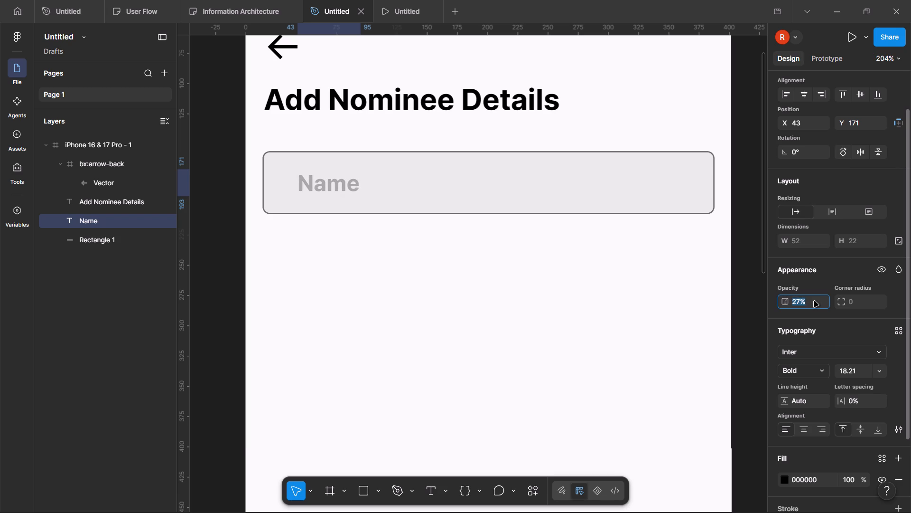
{"action": "key", "text": "Up"}
{"action": "key", "text": "Up"}
{"action": "key", "text": "Up"}
{"action": "left_click", "coordinate": [557, 296]}
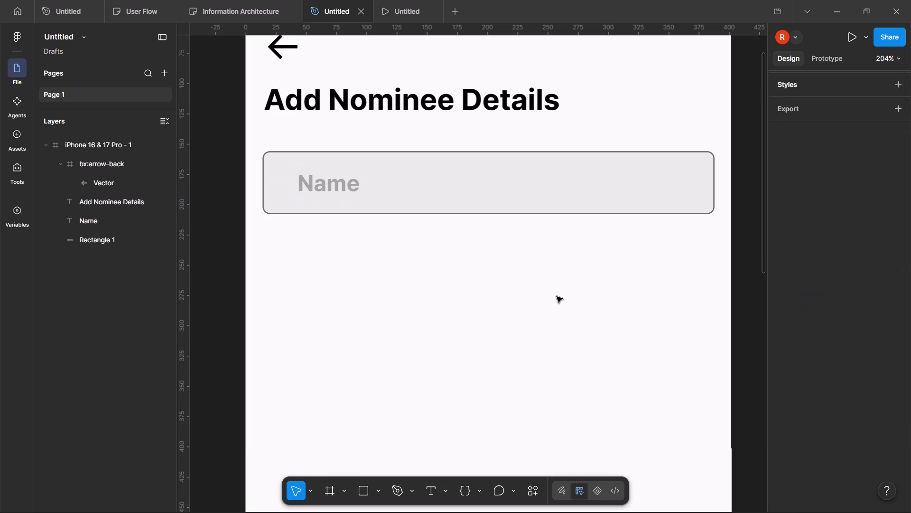
Change the Name label's font weight to Medium and compare it with the reference screen in the browser.
{"action": "key", "text": "alt+Tab"}
{"action": "key", "text": "alt+Tab"}
{"action": "left_click", "coordinate": [349, 183]}
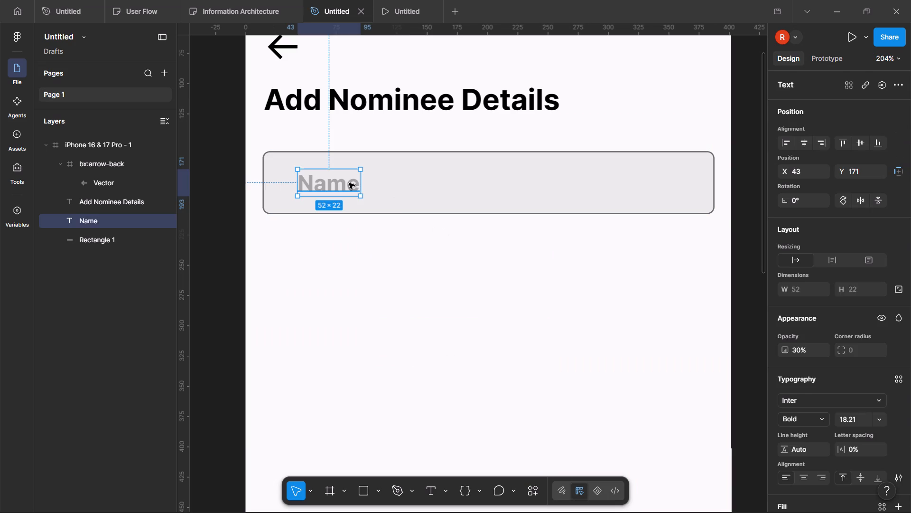
{"action": "left_click", "coordinate": [799, 417]}
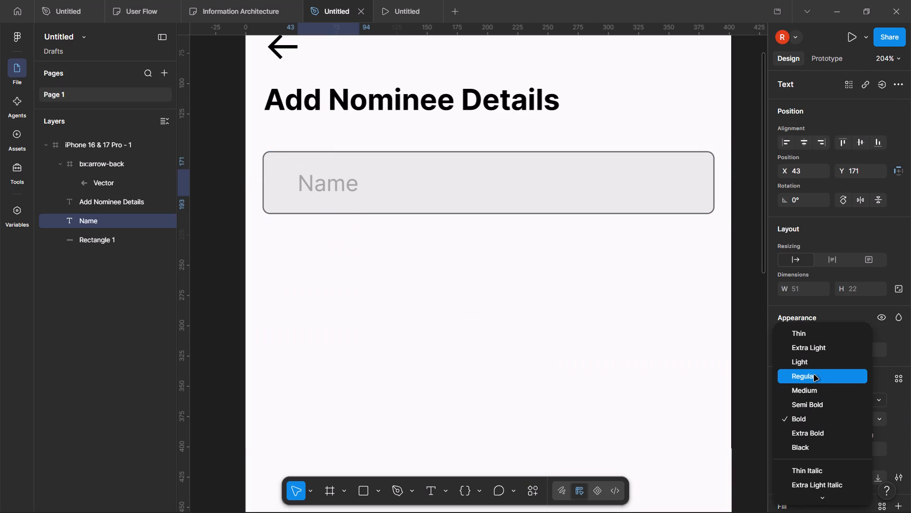
{"action": "left_click", "coordinate": [817, 390]}
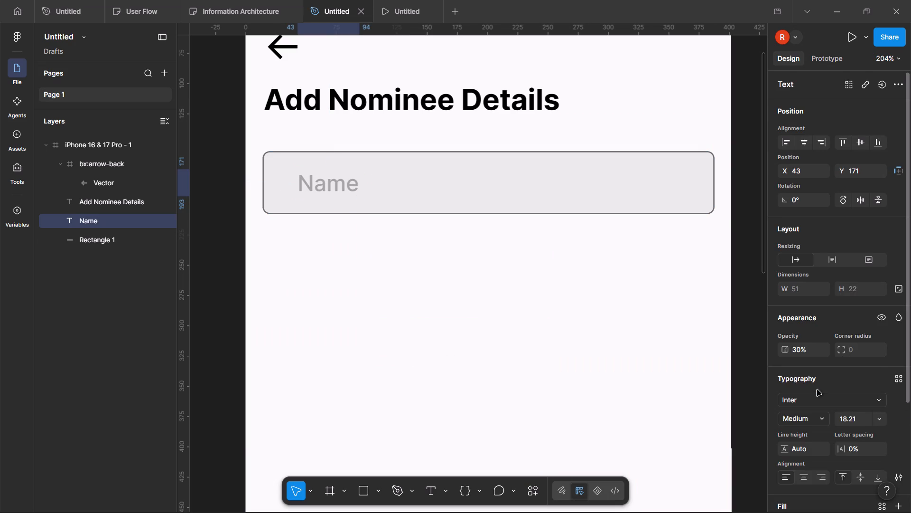
{"action": "left_click", "coordinate": [508, 357]}
{"action": "key", "text": "alt+Tab"}
{"action": "key", "text": "alt+Tab"}
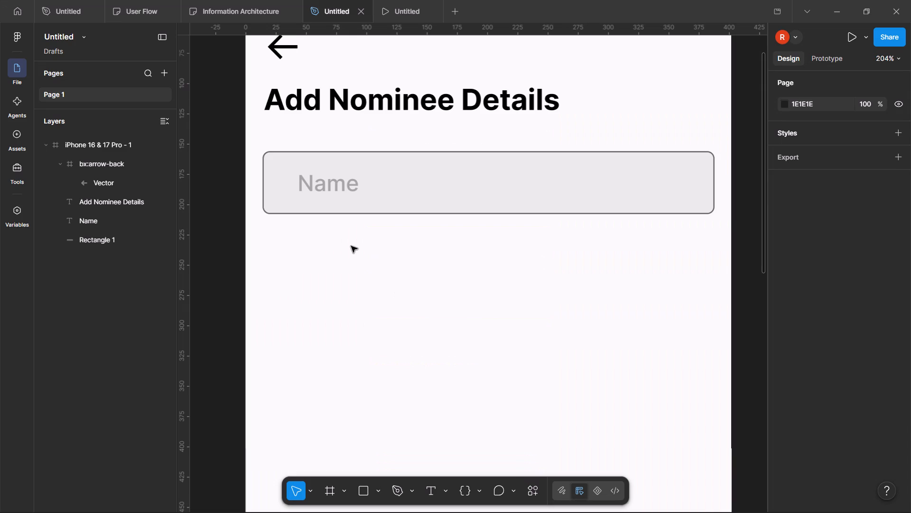
Move the Name label closer to the field's left edge at X 31, keeping it vertically centred at Y 171.
{"action": "scroll", "coordinate": [348, 244], "scroll_direction": "up", "scroll_amount": 1}
{"action": "scroll", "coordinate": [313, 207], "scroll_direction": "up", "scroll_amount": 1}
{"action": "left_click", "coordinate": [361, 216]}
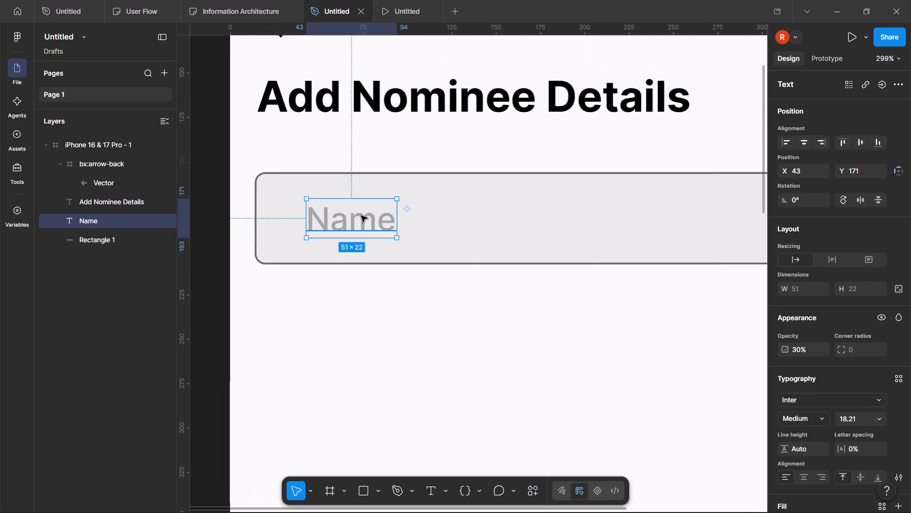
{"action": "left_click_drag", "start_coordinate": [361, 216], "coordinate": [340, 216]}
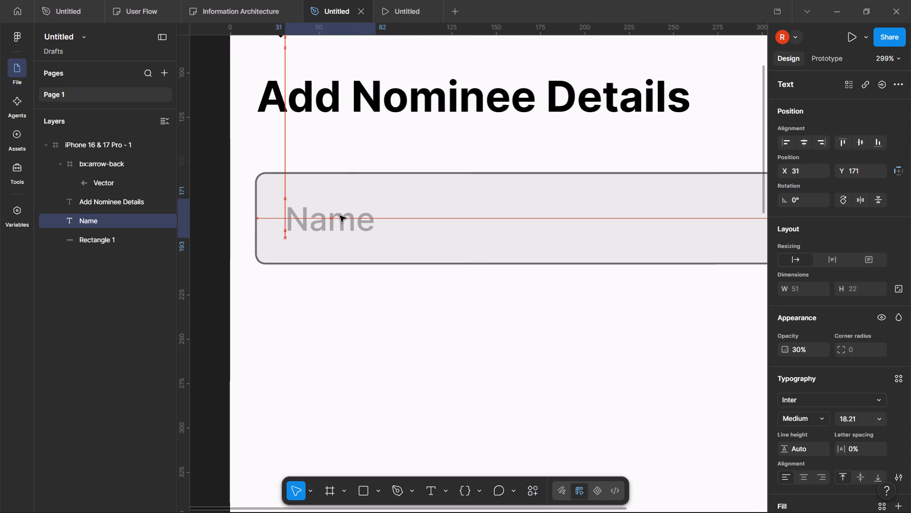
{"action": "left_click_drag", "start_coordinate": [340, 216], "coordinate": [341, 214]}
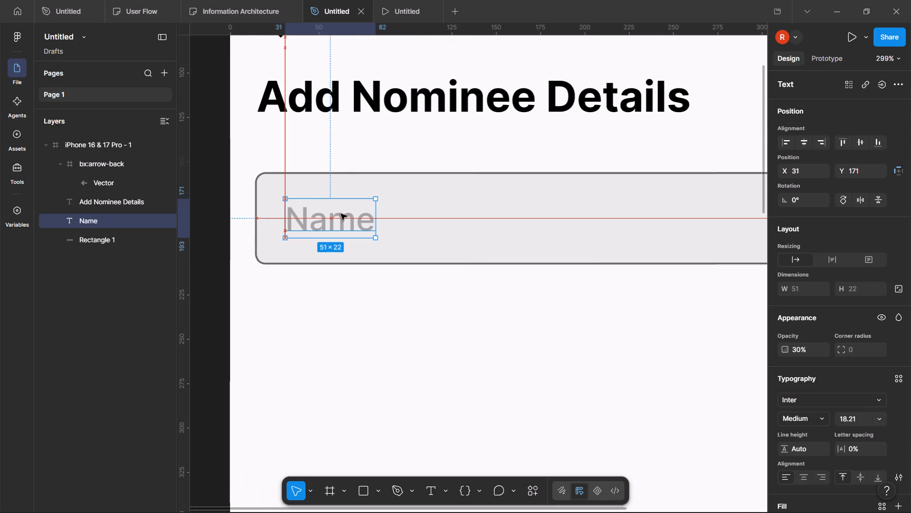
{"action": "left_click_drag", "start_coordinate": [341, 214], "coordinate": [342, 214]}
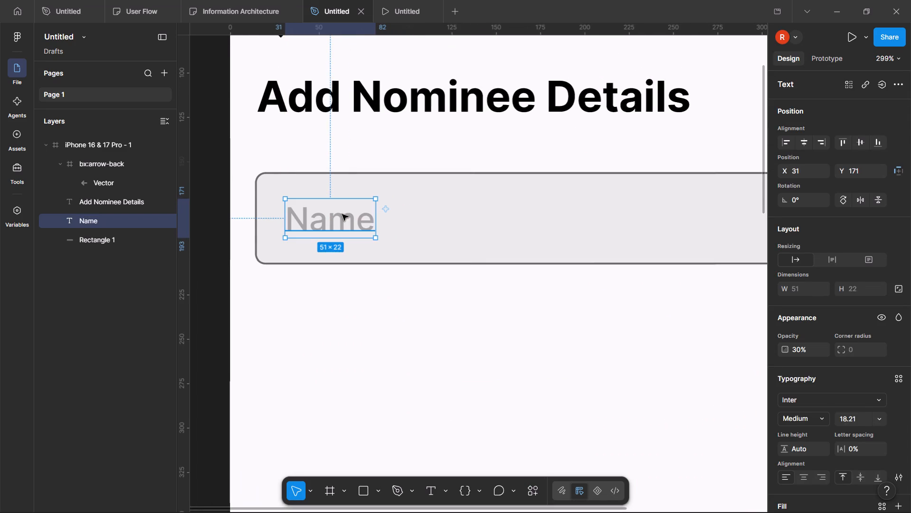
{"action": "left_click", "coordinate": [342, 214]}
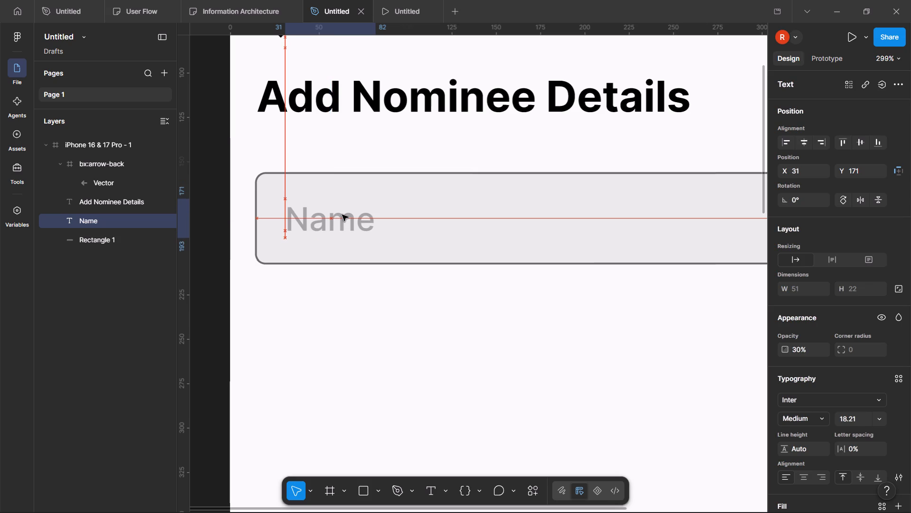
{"action": "left_click", "coordinate": [394, 347]}
Compare the Name field and header layout with the Add Nominee details reference screen in the browser.
{"action": "scroll", "coordinate": [394, 347], "scroll_direction": "left", "scroll_amount": 2}
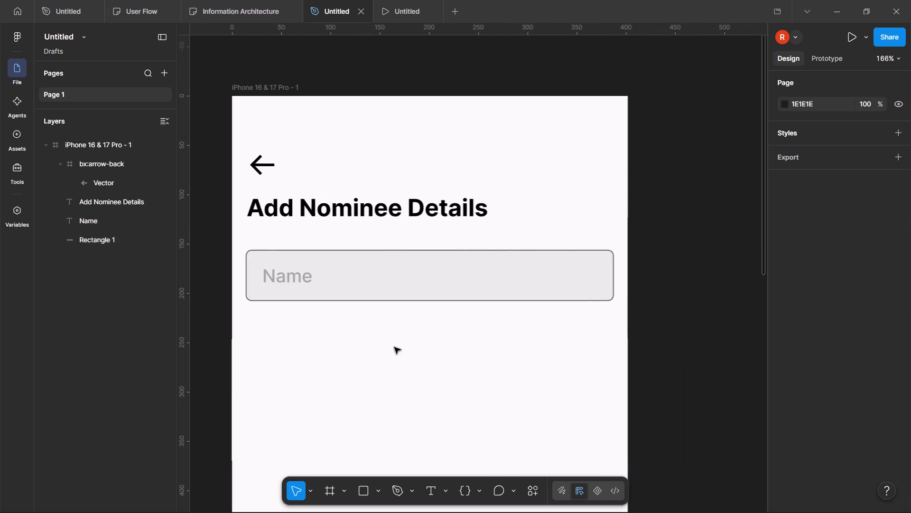
{"action": "scroll", "coordinate": [394, 347], "scroll_direction": "left", "scroll_amount": 1}
{"action": "key", "text": "alt+Tab"}
{"action": "key", "text": "alt+Tab"}
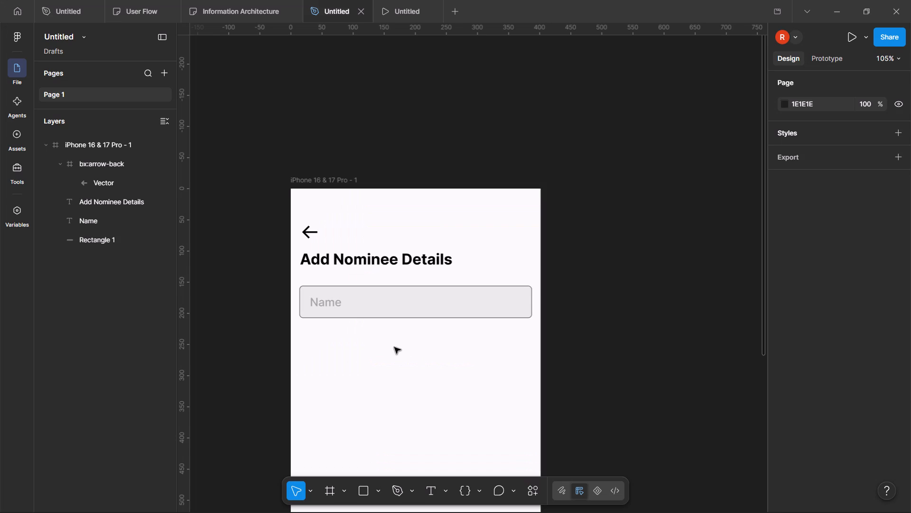
{"action": "scroll", "coordinate": [352, 313], "scroll_direction": "down", "scroll_amount": 1}
{"action": "scroll", "coordinate": [352, 313], "scroll_direction": "up", "scroll_amount": 1}
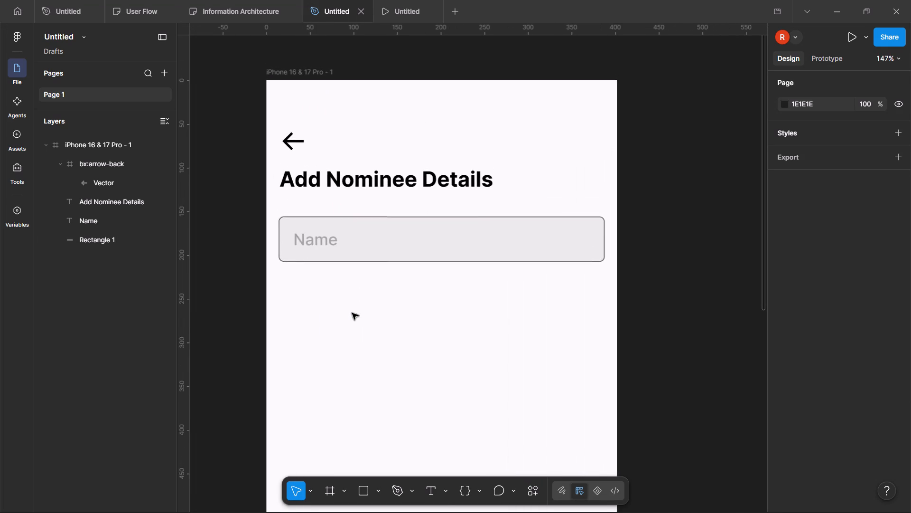
{"action": "scroll", "coordinate": [352, 313], "scroll_direction": "up", "scroll_amount": 1}
{"action": "key", "text": "alt+Tab"}
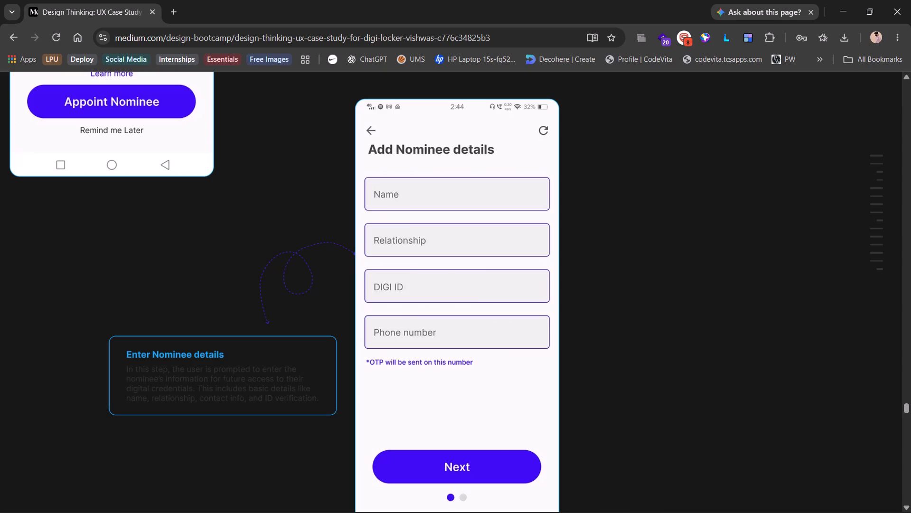
{"action": "key", "text": "alt+Tab"}
Duplicate the Name field's rectangle below the original at X 15, Y 243, and check it in the prototype preview.
{"action": "scroll", "coordinate": [352, 313], "scroll_direction": "down", "scroll_amount": 1}
{"action": "left_click", "coordinate": [441, 190]}
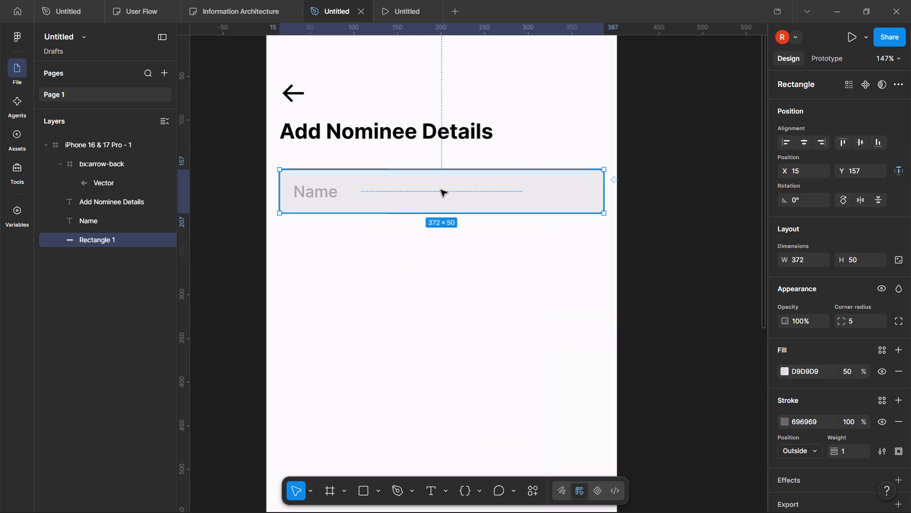
{"action": "left_click_drag", "start_coordinate": [441, 190], "coordinate": [442, 254], "text": "alt"}
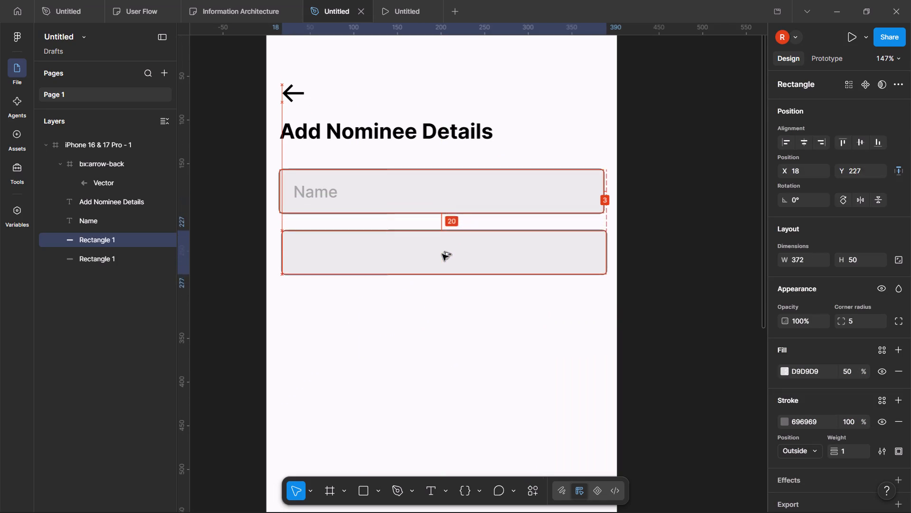
{"action": "left_click_drag", "start_coordinate": [442, 254], "coordinate": [436, 265], "text": "alt"}
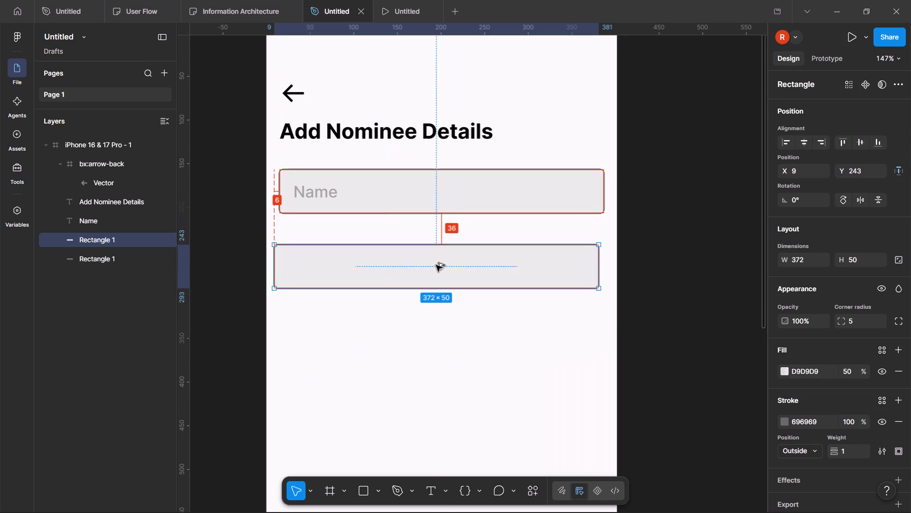
{"action": "left_click_drag", "start_coordinate": [436, 265], "coordinate": [439, 265], "text": "alt"}
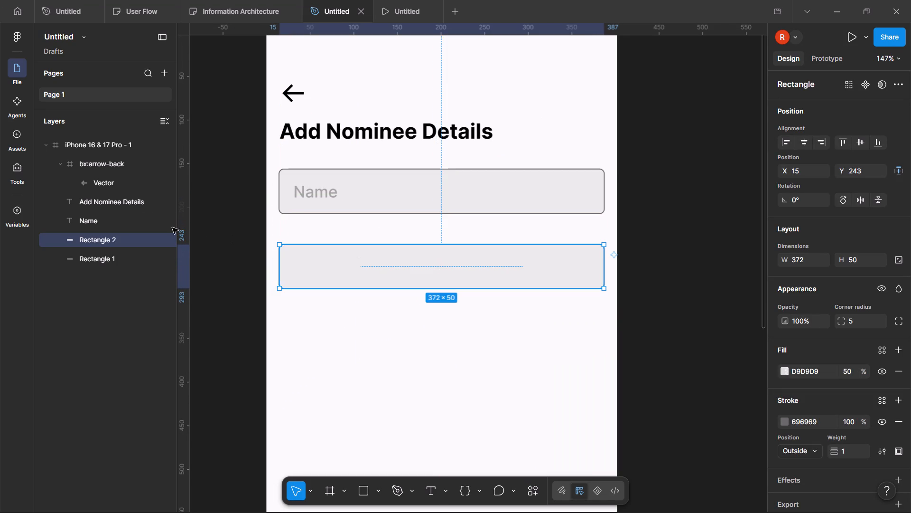
{"action": "left_click", "coordinate": [110, 220]}
{"action": "left_click", "coordinate": [254, 327]}
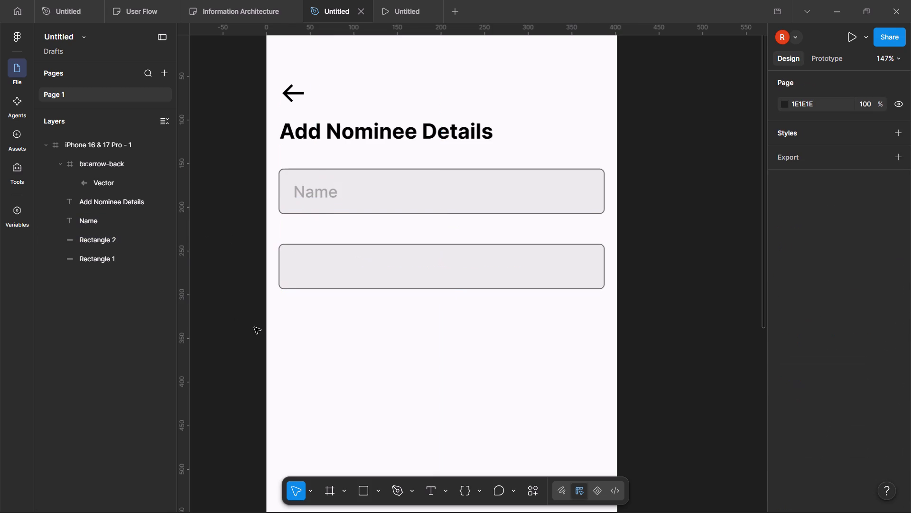
{"action": "left_click", "coordinate": [402, 0]}
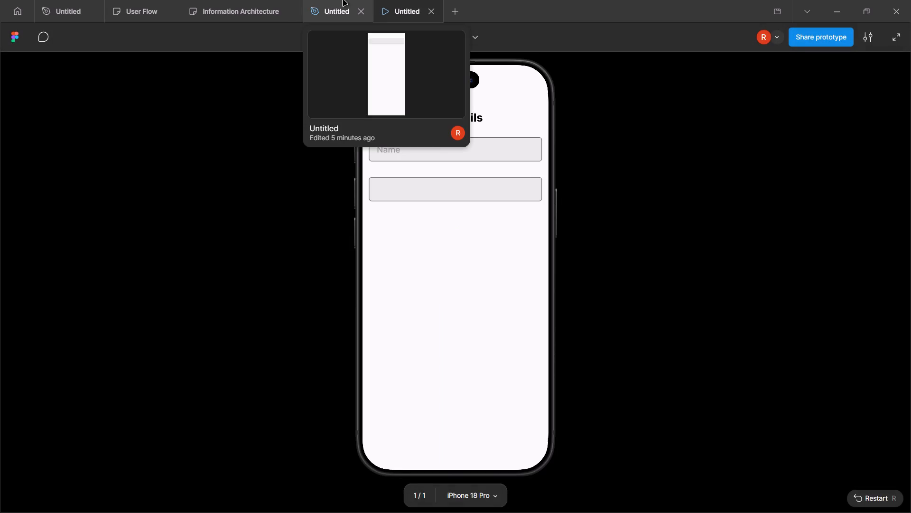
{"action": "left_click", "coordinate": [343, 0]}
Set the duplicated rectangle's corner radius to 38 to make it a pill-shaped button.
{"action": "left_click", "coordinate": [409, 338]}
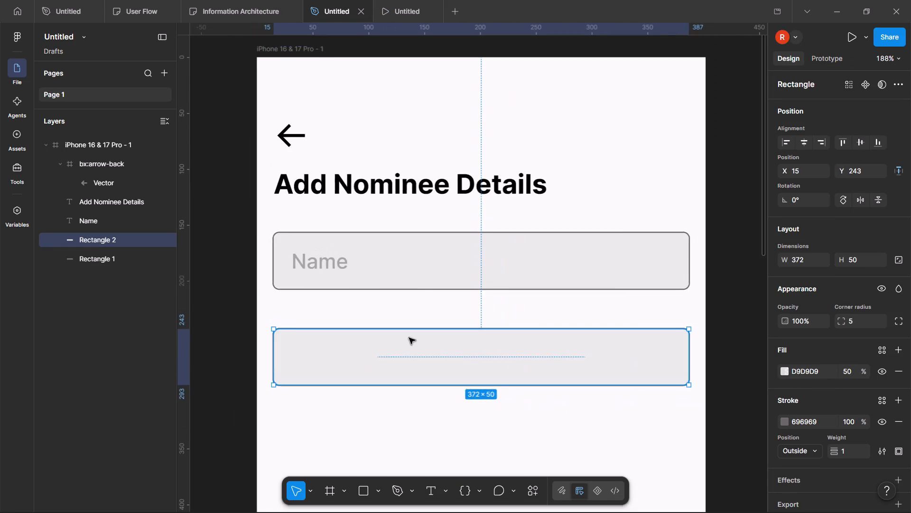
{"action": "scroll", "coordinate": [519, 340], "scroll_direction": "down", "scroll_amount": 1}
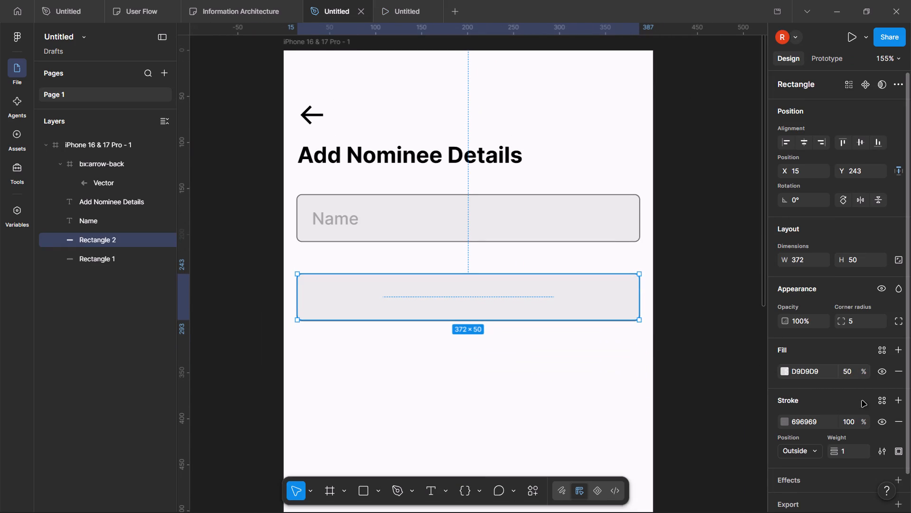
{"action": "scroll", "coordinate": [862, 401], "scroll_direction": "down", "scroll_amount": 1}
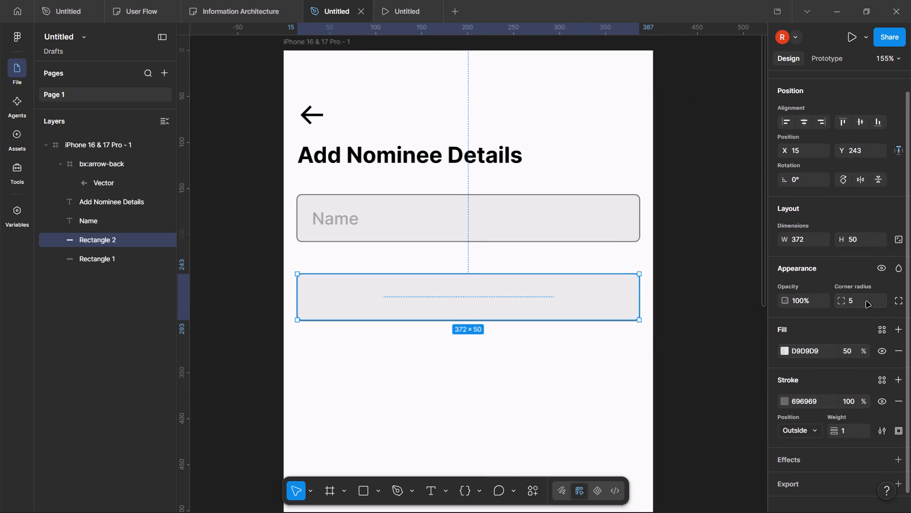
{"action": "left_click", "coordinate": [866, 302]}
{"action": "key", "text": "Up"}
{"action": "key", "text": "Up"}
{"action": "key", "text": "Up"}
{"action": "key", "text": "Up"}
{"action": "key", "text": "Up"}
{"action": "key", "text": "Up"}
{"action": "key", "text": "Up"}
{"action": "key", "text": "Up"}
{"action": "key", "text": "Up"}
{"action": "key", "text": "Up"}
{"action": "key", "text": "Up"}
{"action": "key", "text": "Up"}
{"action": "key", "text": "Up"}
{"action": "key", "text": "Up"}
{"action": "key", "text": "Up"}
{"action": "key", "text": "Up"}
{"action": "key", "text": "Up"}
{"action": "key", "text": "Up"}
{"action": "key", "text": "Up"}
{"action": "key", "text": "Up"}
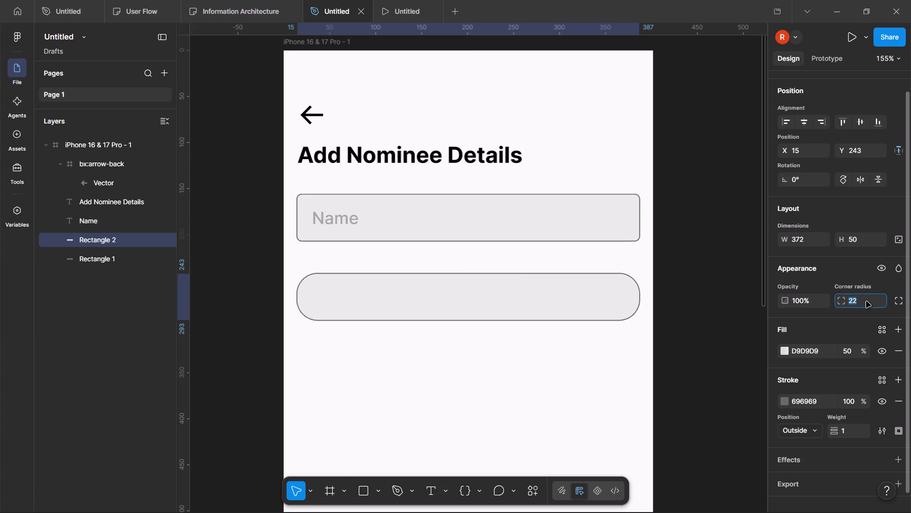
{"action": "key", "text": "Down"}
{"action": "key", "text": "Up"}
{"action": "key", "text": "Up"}
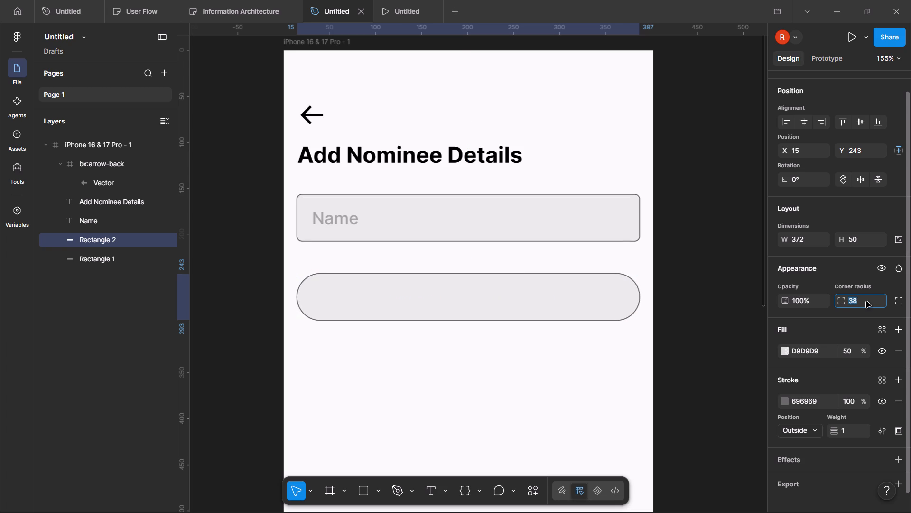
{"action": "left_click", "coordinate": [701, 308]}
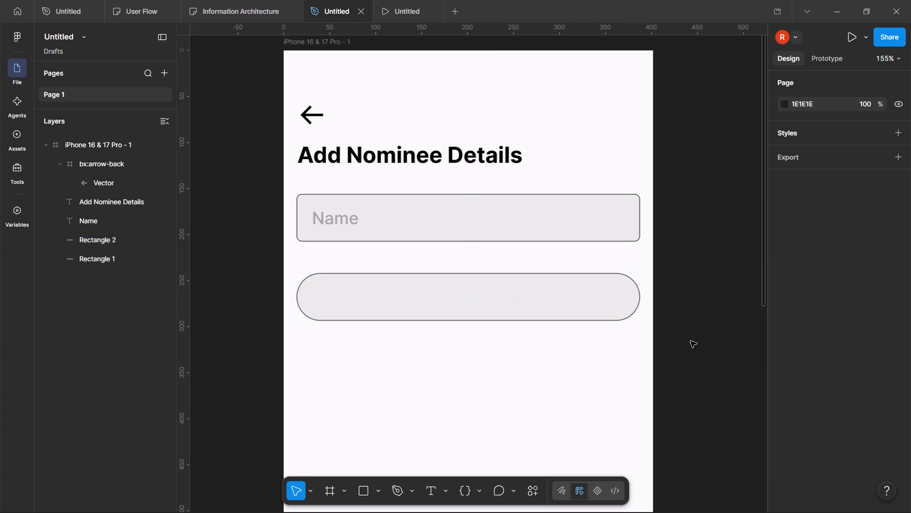
Sample the reference Next button's purple in the browser with ColorZilla and apply 410BF5 as the pill-shaped rectangle's fill in Figma.
{"action": "key", "text": "alt+Tab"}
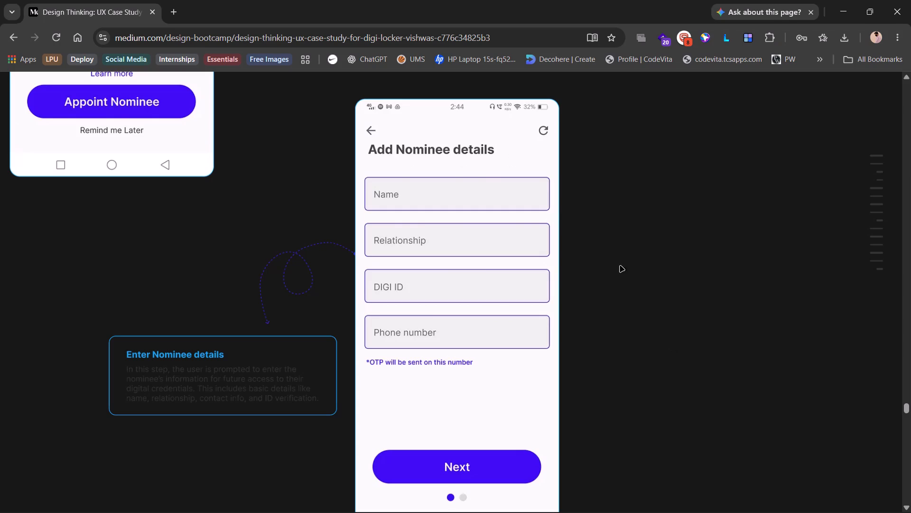
{"action": "left_click", "coordinate": [775, 33]}
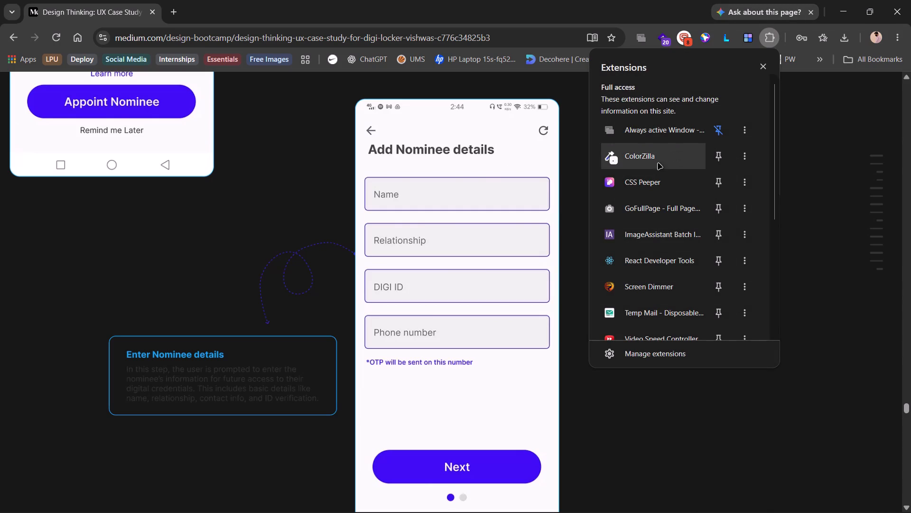
{"action": "left_click", "coordinate": [662, 156]}
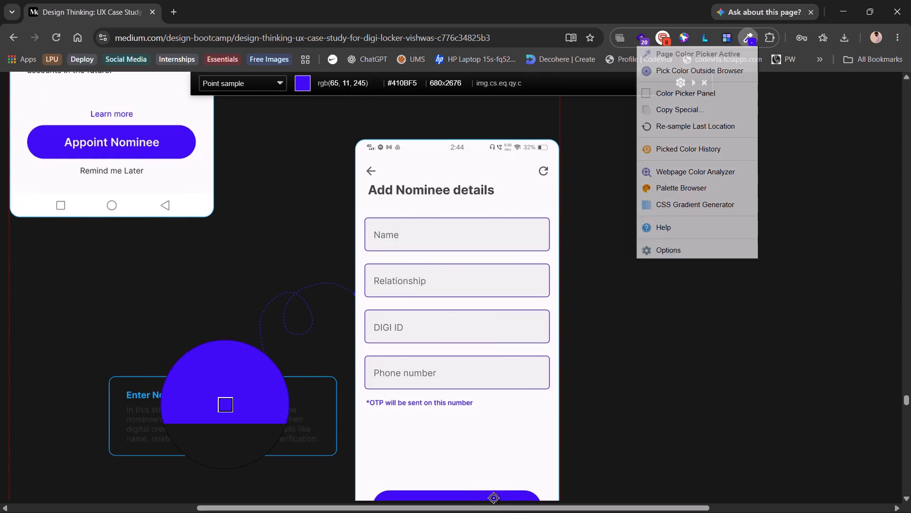
{"action": "left_click", "coordinate": [497, 495]}
{"action": "key", "text": "alt+Tab"}
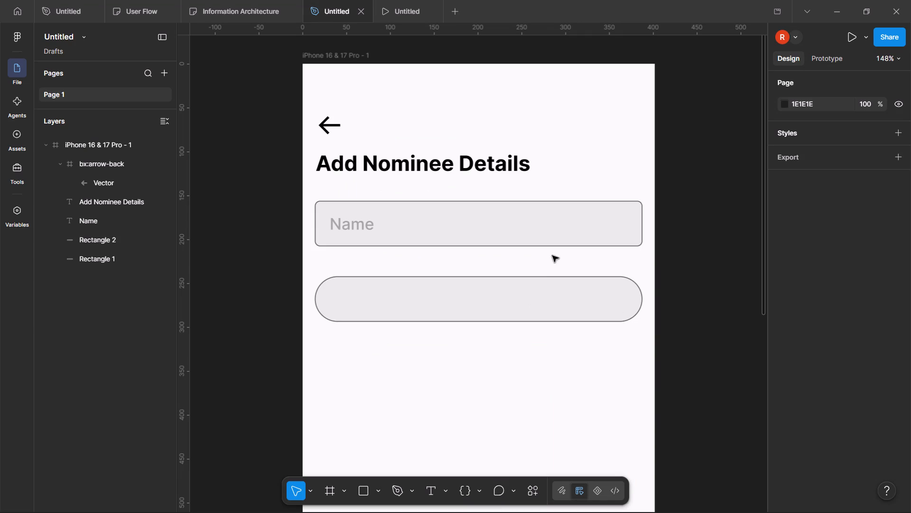
{"action": "left_click", "coordinate": [543, 302]}
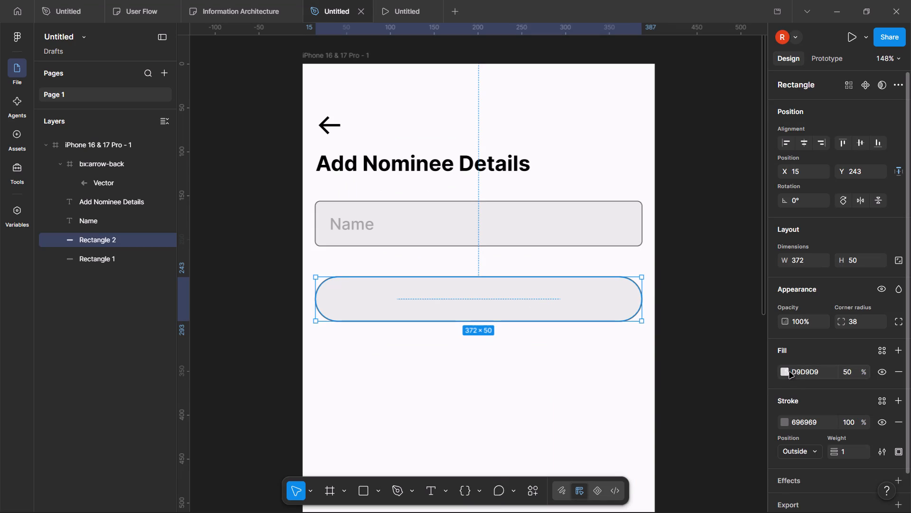
{"action": "left_click", "coordinate": [785, 370]}
{"action": "left_click", "coordinate": [707, 441]}
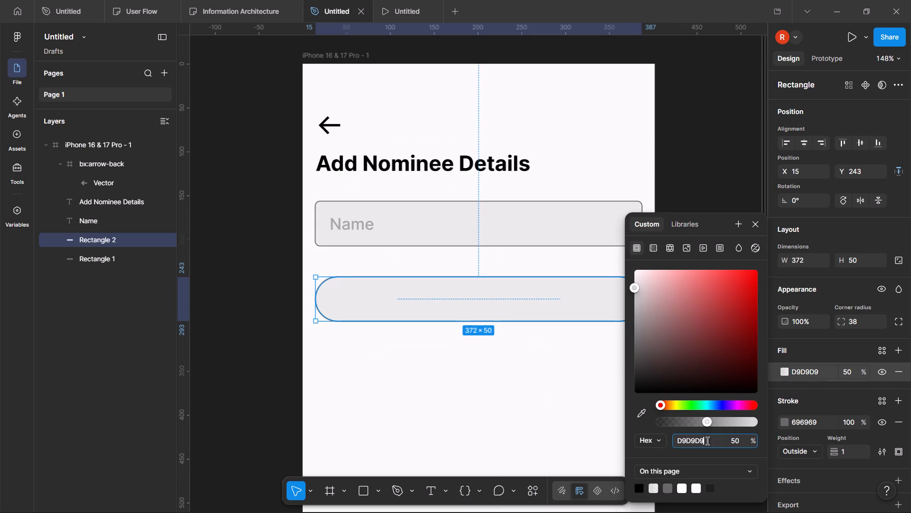
{"action": "key", "text": "ctrl+v"}
{"action": "key", "text": "Return"}
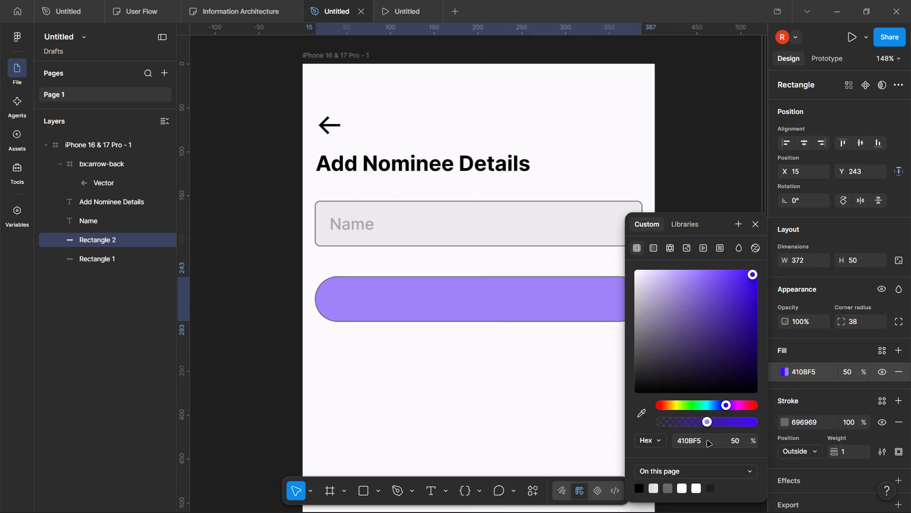
{"action": "left_click", "coordinate": [704, 155]}
Search the web in a new browser tab for "digilocker color", refining the query to "digilocker color with hex code".
{"action": "key", "text": "alt+Tab"}
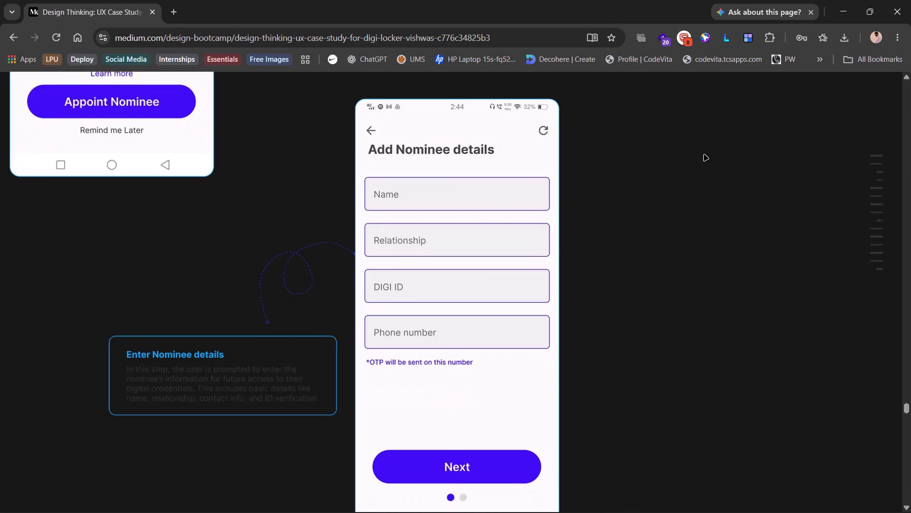
{"action": "left_click", "coordinate": [177, 11]}
{"action": "type", "text": "digilocker colo"}
{"action": "type", "text": "r"}
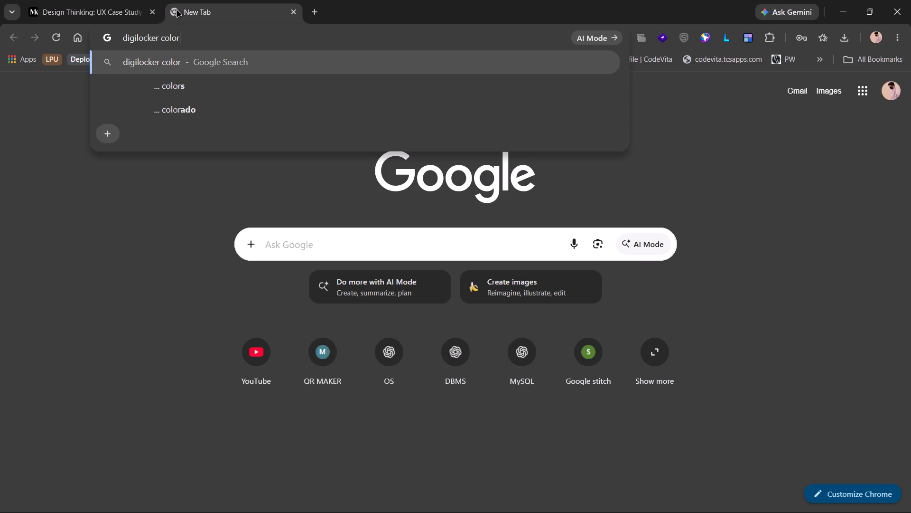
{"action": "key", "text": "space"}
{"action": "key", "text": "Return"}
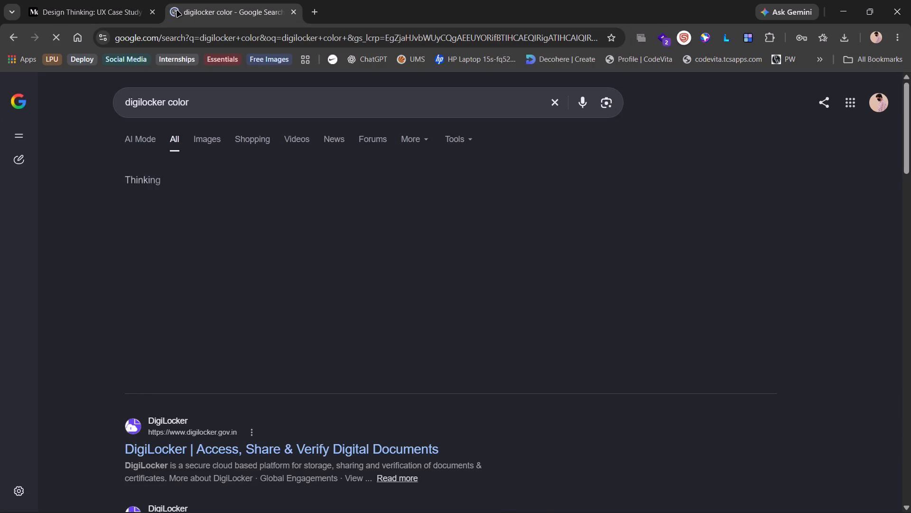
{"action": "scroll", "coordinate": [247, 253], "scroll_direction": "down", "scroll_amount": 1}
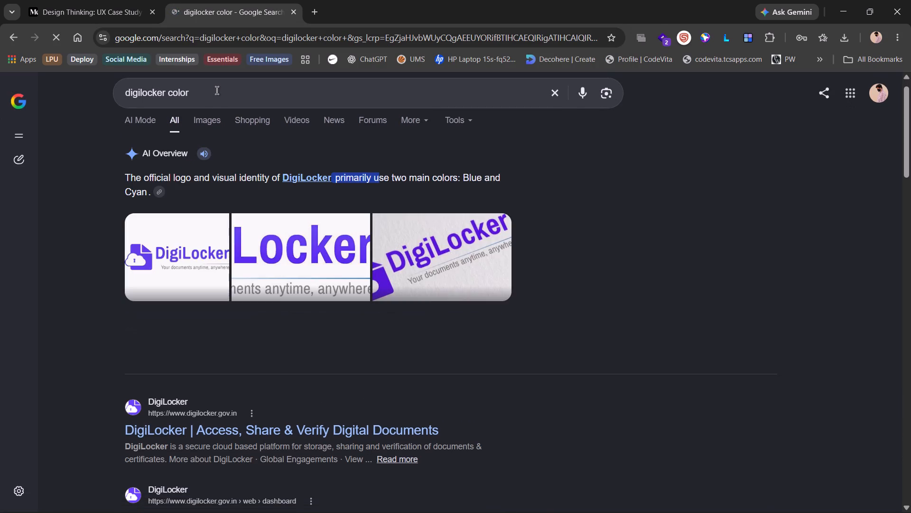
{"action": "left_click", "coordinate": [217, 90]}
{"action": "key", "text": "space"}
{"action": "type", "text": "with he"}
{"action": "key", "text": "Down"}
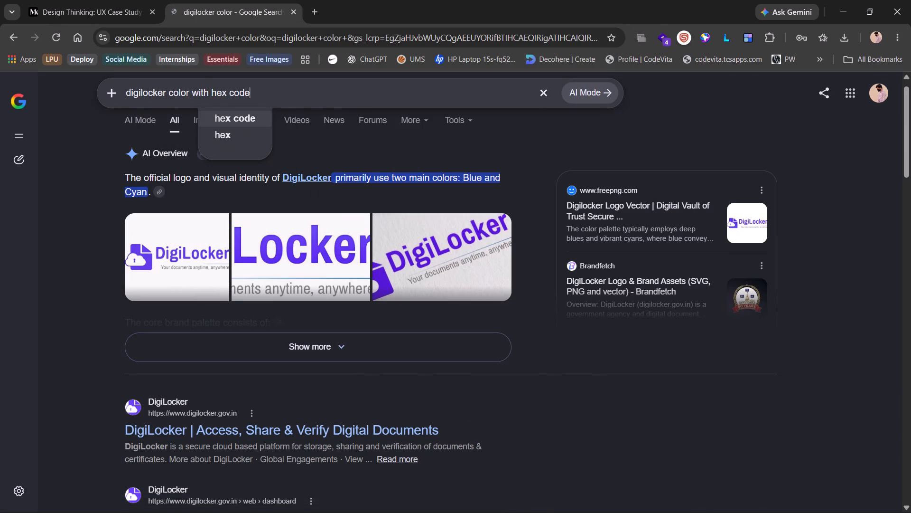
{"action": "key", "text": "Return"}
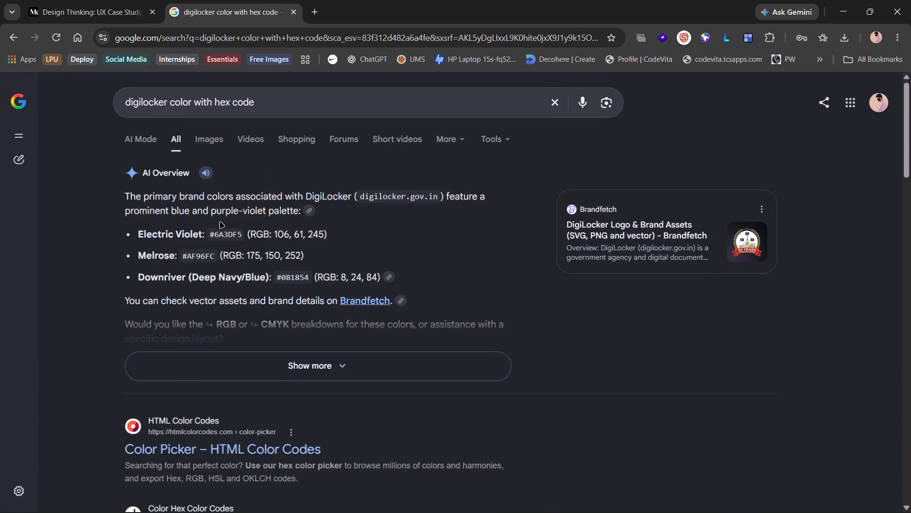
Open DigiLocker's Brandfetch page from the AI overview and copy the Electric Violet brand colour #6A3DF5.
{"action": "left_click", "coordinate": [247, 351]}
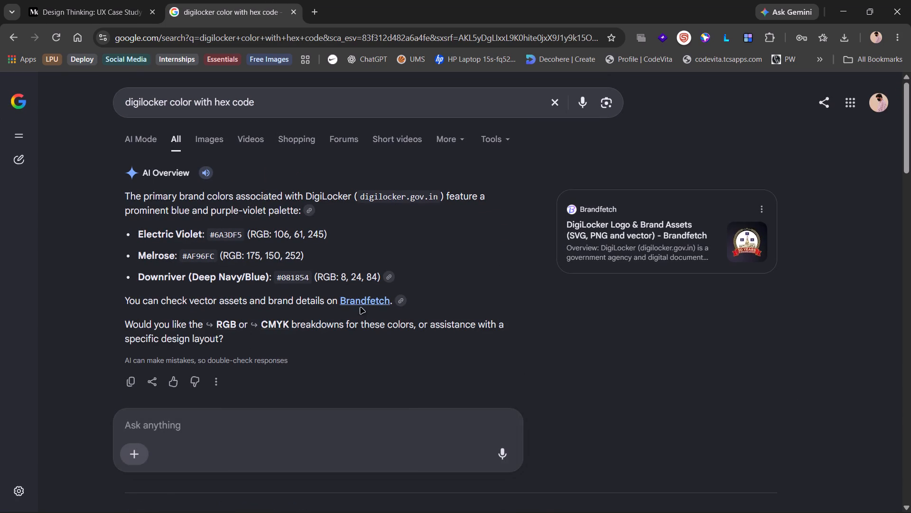
{"action": "left_click", "coordinate": [373, 295]}
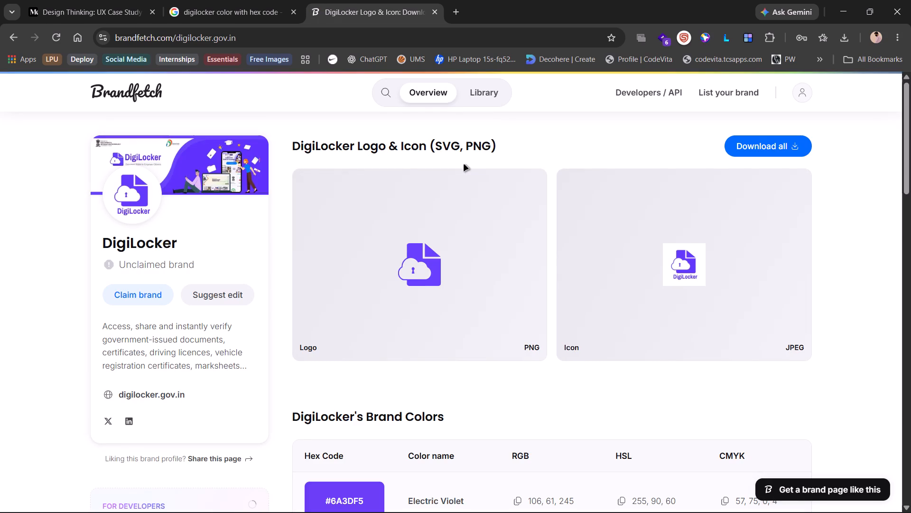
{"action": "scroll", "coordinate": [439, 231], "scroll_direction": "down", "scroll_amount": 2}
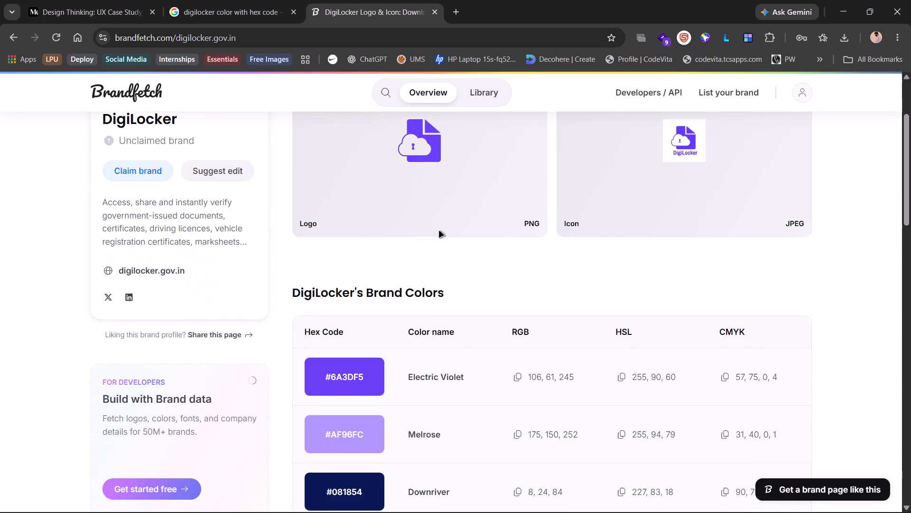
{"action": "scroll", "coordinate": [436, 256], "scroll_direction": "down", "scroll_amount": 1}
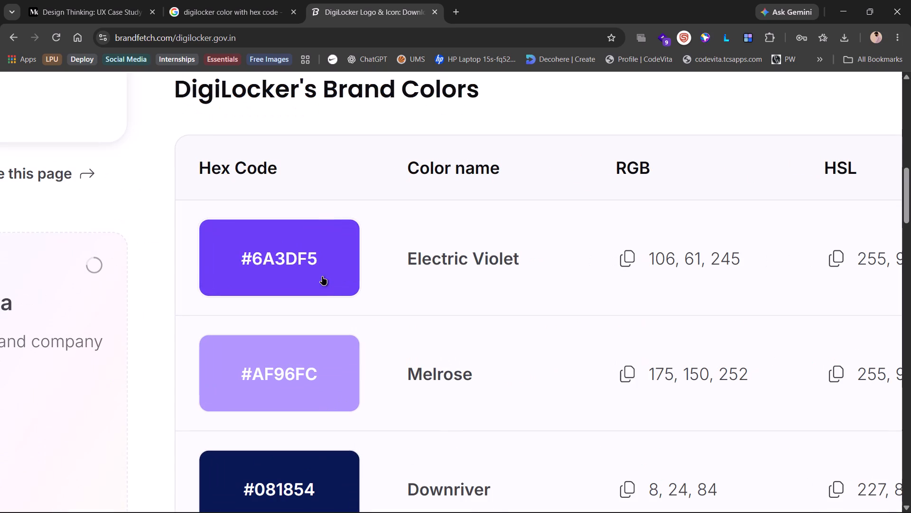
{"action": "left_click", "coordinate": [288, 261]}
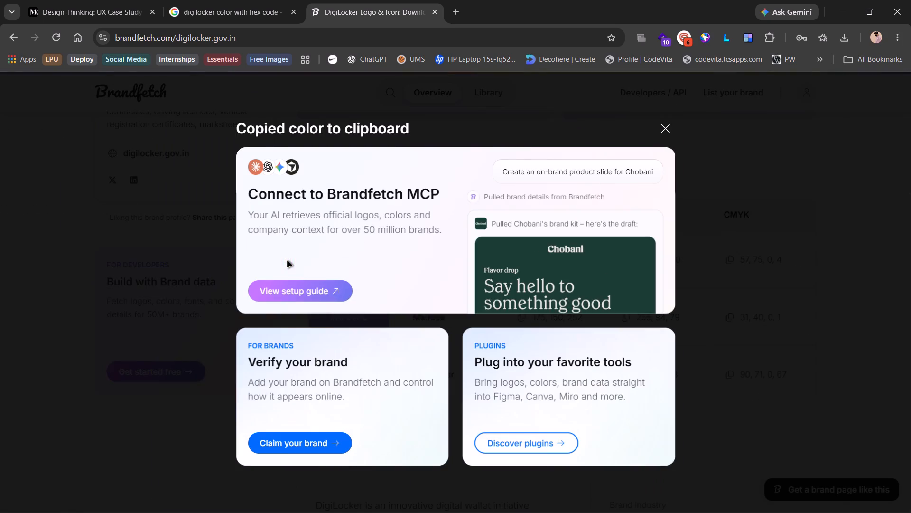
{"action": "left_click", "coordinate": [661, 124]}
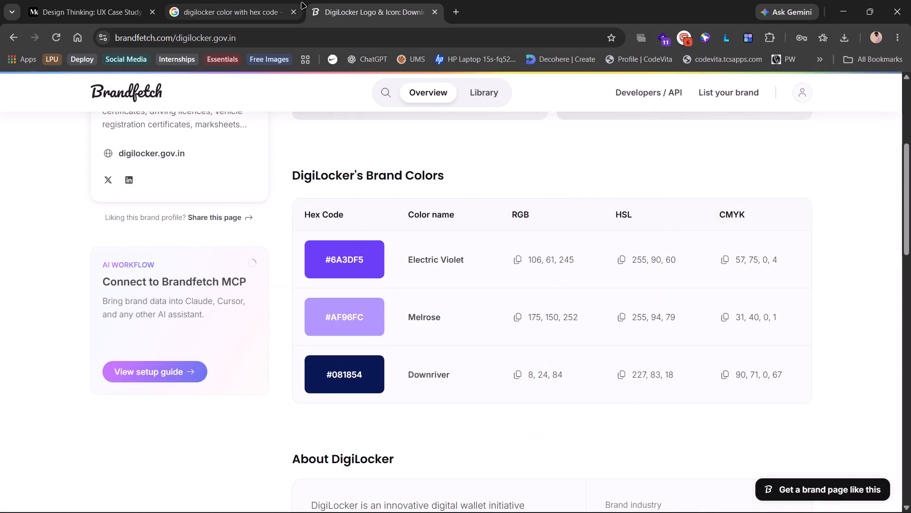
In Figma, change the pill-shaped button's fill to the copied brand purple 6A3DF5 at 100% opacity.
{"action": "key", "text": "alt+Tab"}
{"action": "left_click", "coordinate": [459, 290]}
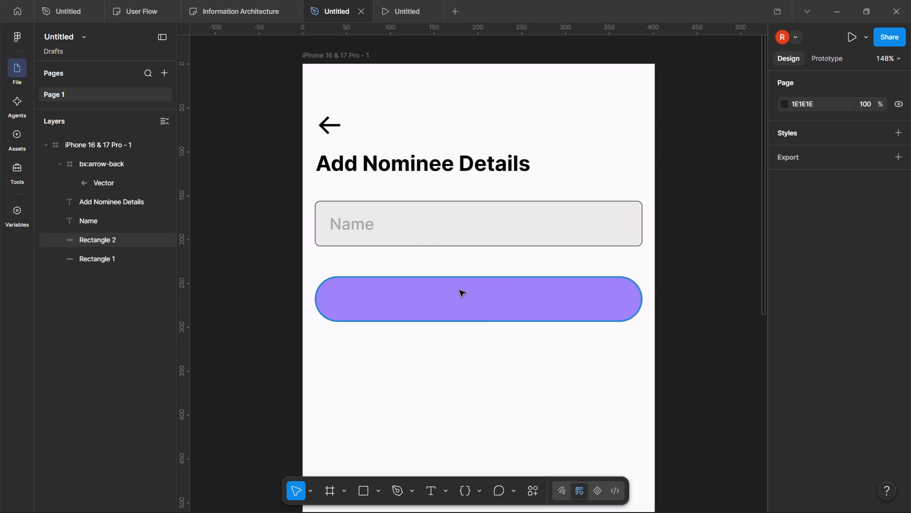
{"action": "left_click", "coordinate": [786, 372]}
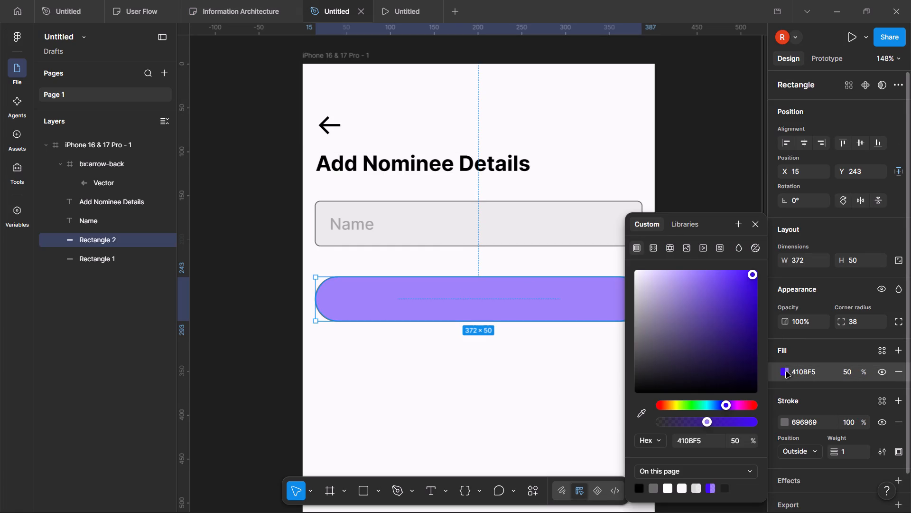
{"action": "left_click", "coordinate": [707, 439]}
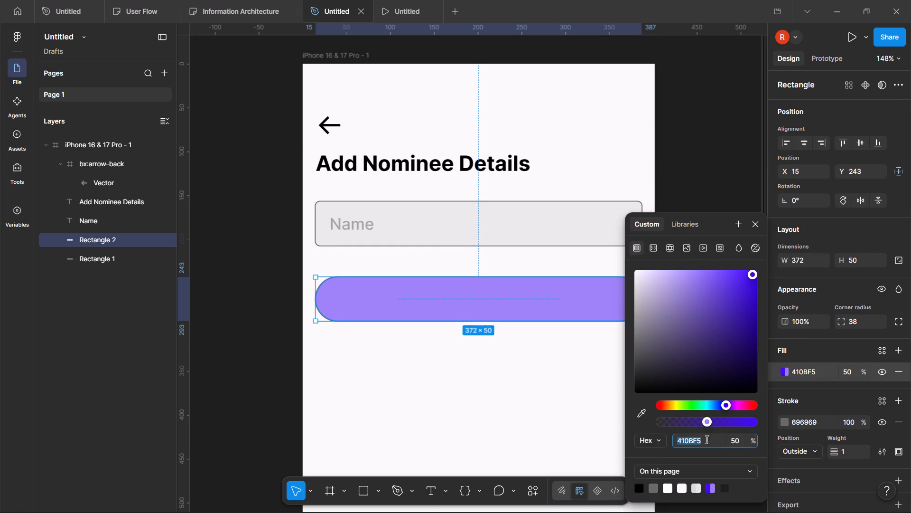
{"action": "key", "text": "ctrl+v"}
{"action": "key", "text": "Return"}
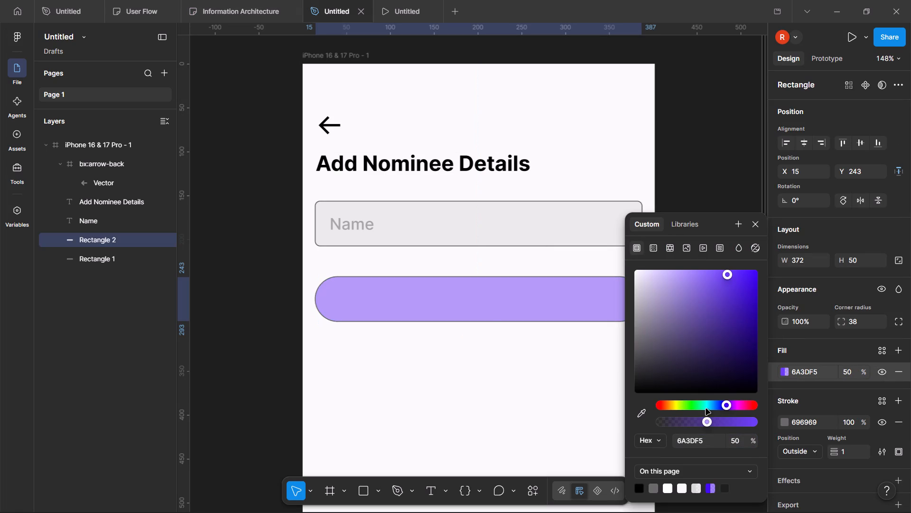
{"action": "left_click_drag", "start_coordinate": [710, 426], "coordinate": [787, 426]}
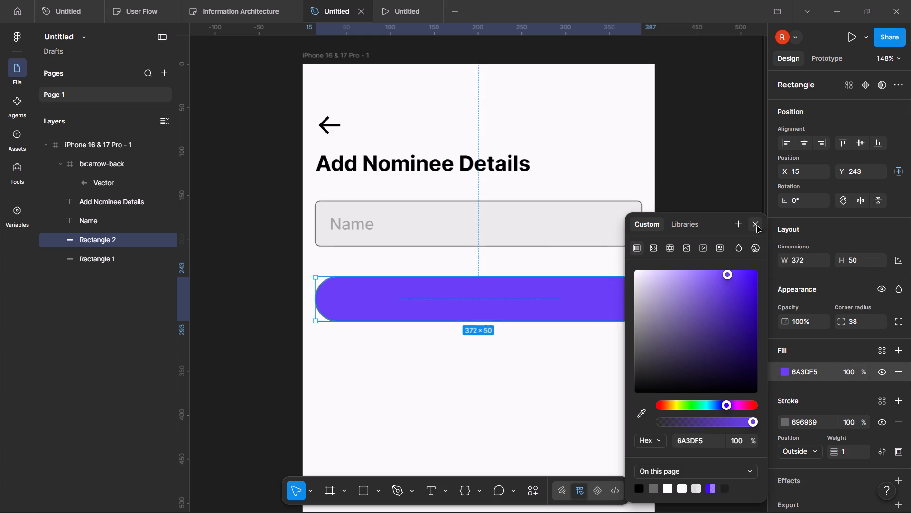
{"action": "left_click", "coordinate": [757, 226]}
{"action": "left_click", "coordinate": [719, 195]}
Compare the purple button in Figma with the Next button on the reference Add Nominee details screen in the browser.
{"action": "key", "text": "alt+Tab"}
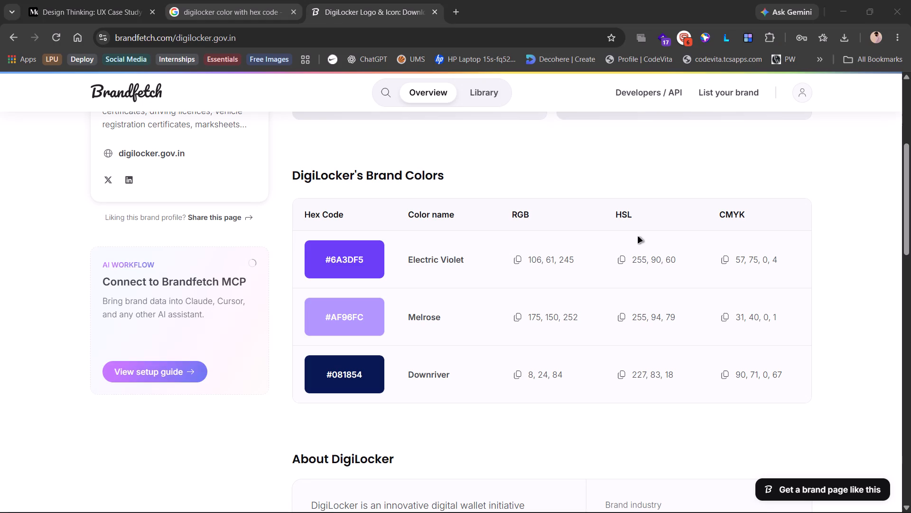
{"action": "left_click", "coordinate": [130, 0]}
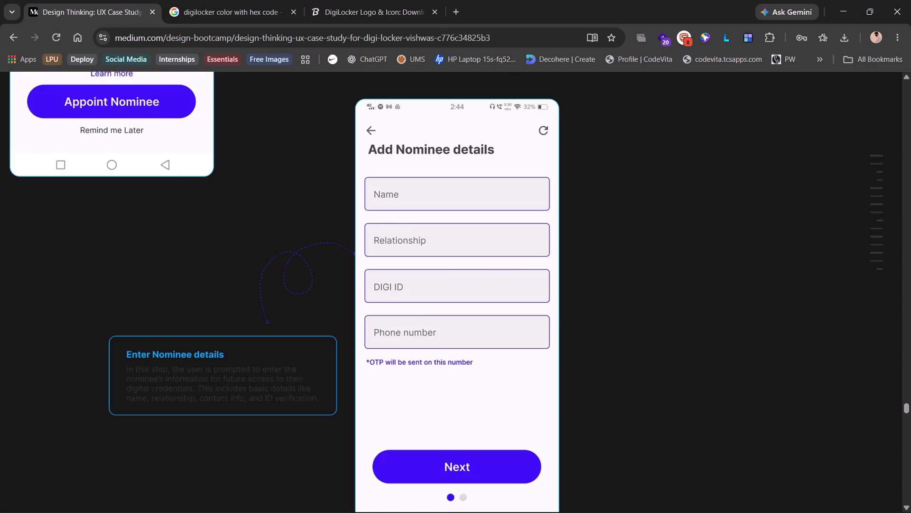
{"action": "scroll", "coordinate": [411, 220], "scroll_direction": "down", "scroll_amount": 1}
{"action": "key", "text": "alt+Tab"}
{"action": "key", "text": "alt+Tab"}
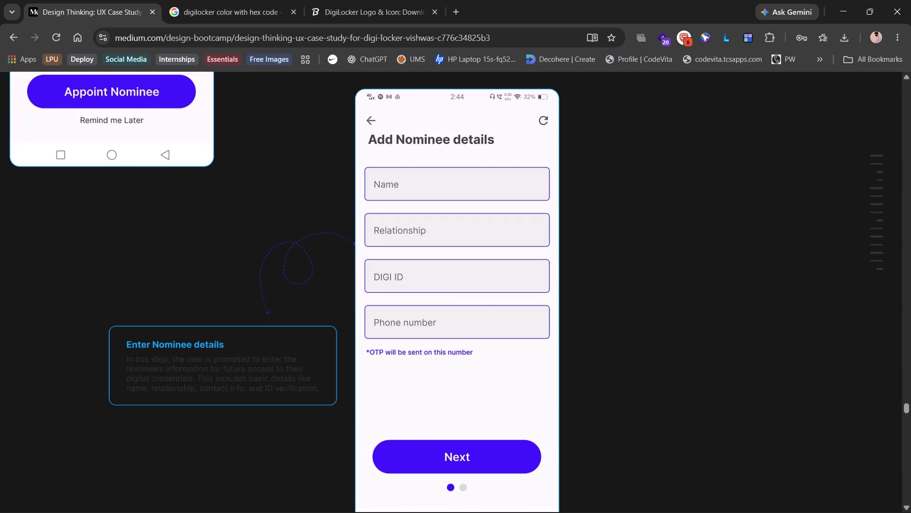
{"action": "key", "text": "alt+Tab"}
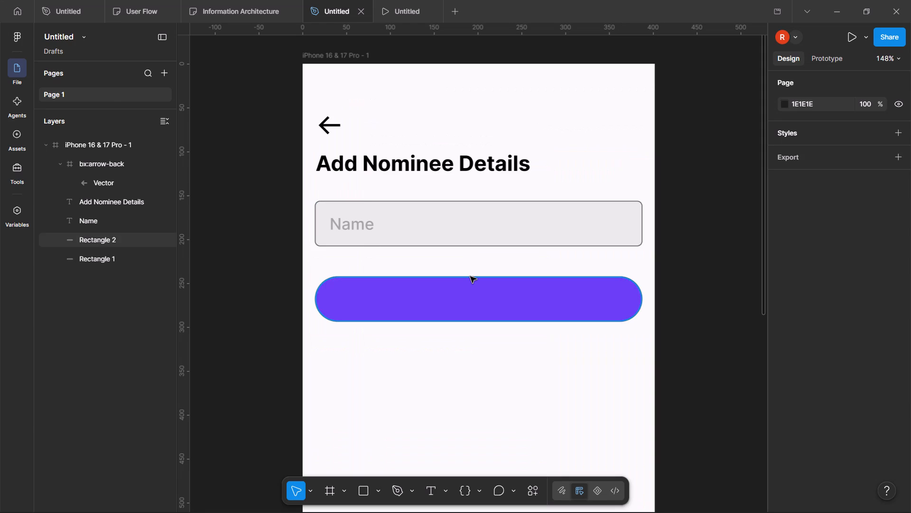
{"action": "key", "text": "alt+Tab"}
{"action": "key", "text": "alt+Tab"}
Narrow the purple pill-shaped button to a width of 320, keeping its height at 50.
{"action": "left_click", "coordinate": [484, 293]}
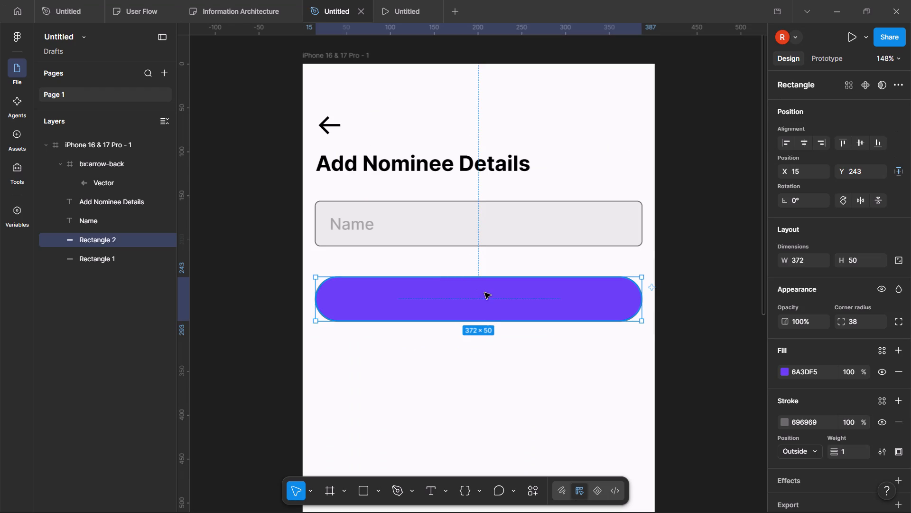
{"action": "left_click_drag", "start_coordinate": [643, 302], "coordinate": [601, 307]}
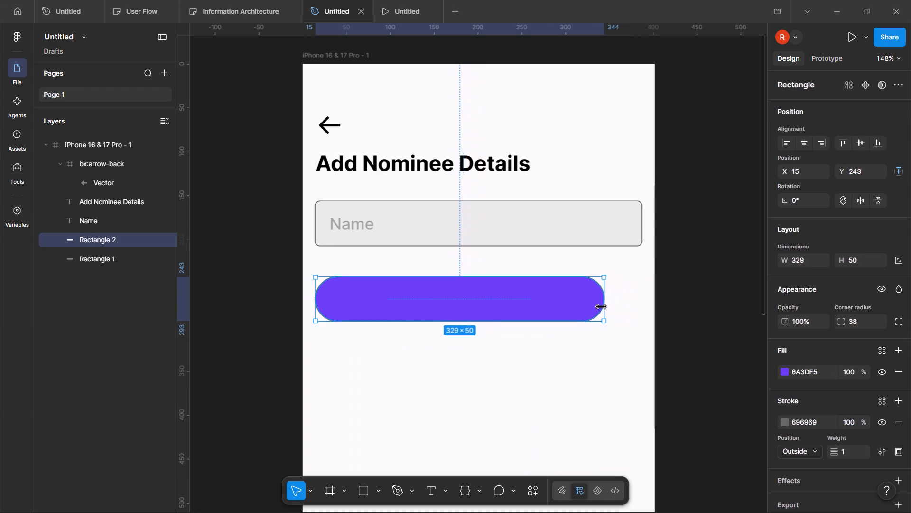
{"action": "left_click_drag", "start_coordinate": [601, 307], "coordinate": [598, 307]}
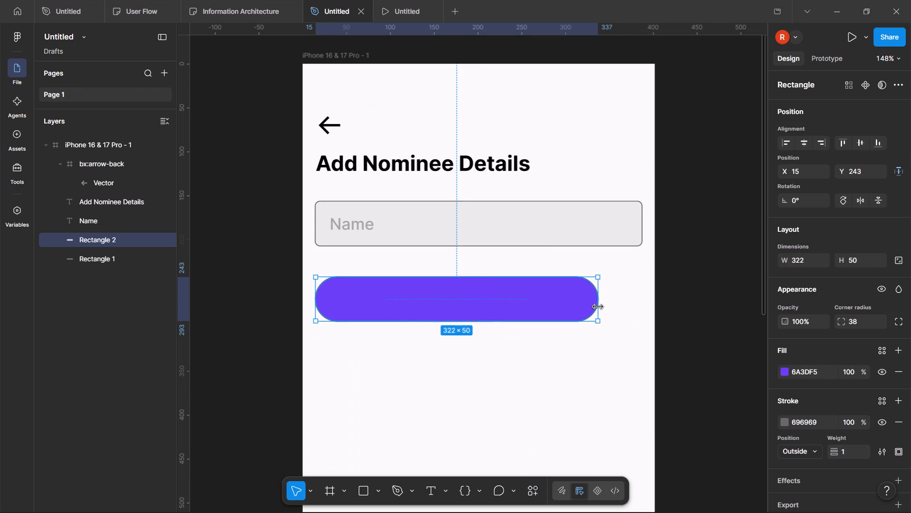
{"action": "left_click_drag", "start_coordinate": [598, 307], "coordinate": [595, 308]}
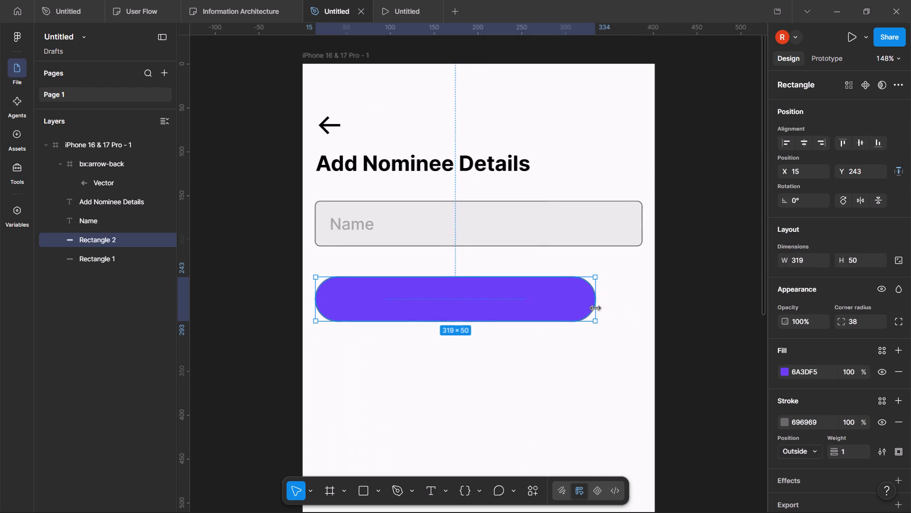
{"action": "left_click_drag", "start_coordinate": [595, 308], "coordinate": [597, 308]}
{"action": "left_click", "coordinate": [544, 308]}
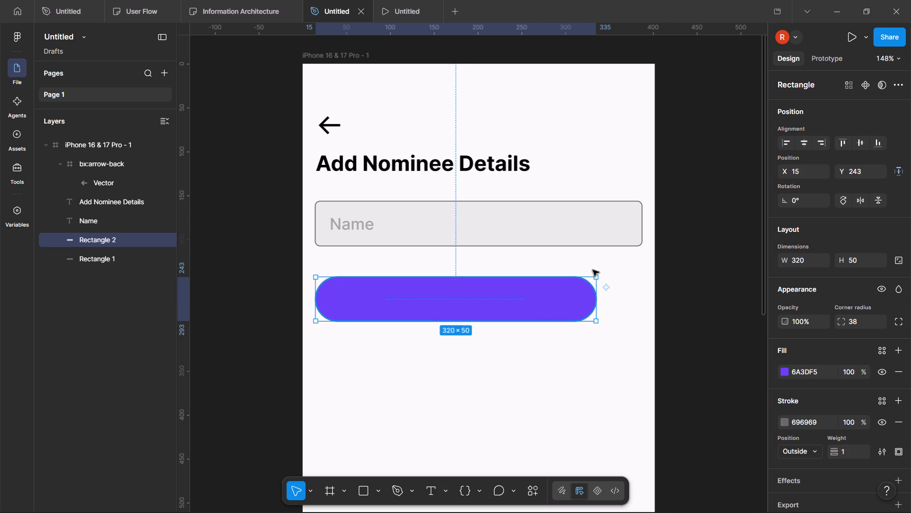
Centre the purple button horizontally in the phone frame and place it just above the bottom edge, at about Y 795.
{"action": "left_click", "coordinate": [807, 145]}
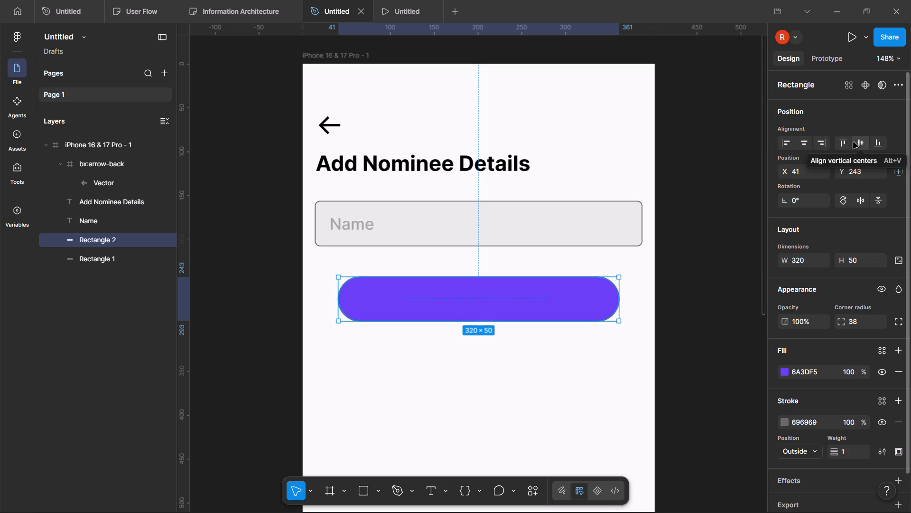
{"action": "left_click", "coordinate": [801, 145]}
{"action": "left_click", "coordinate": [859, 145]}
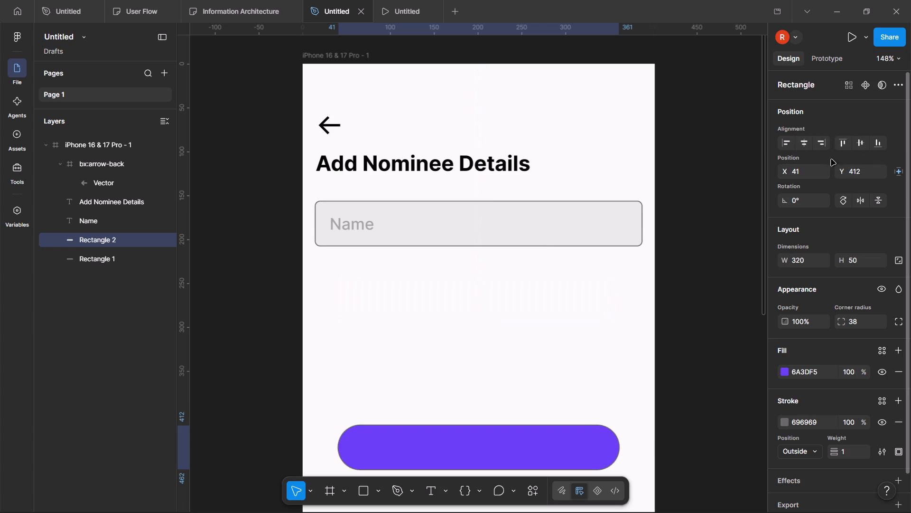
{"action": "left_click", "coordinate": [880, 139]}
{"action": "scroll", "coordinate": [776, 248], "scroll_direction": "down", "scroll_amount": 4}
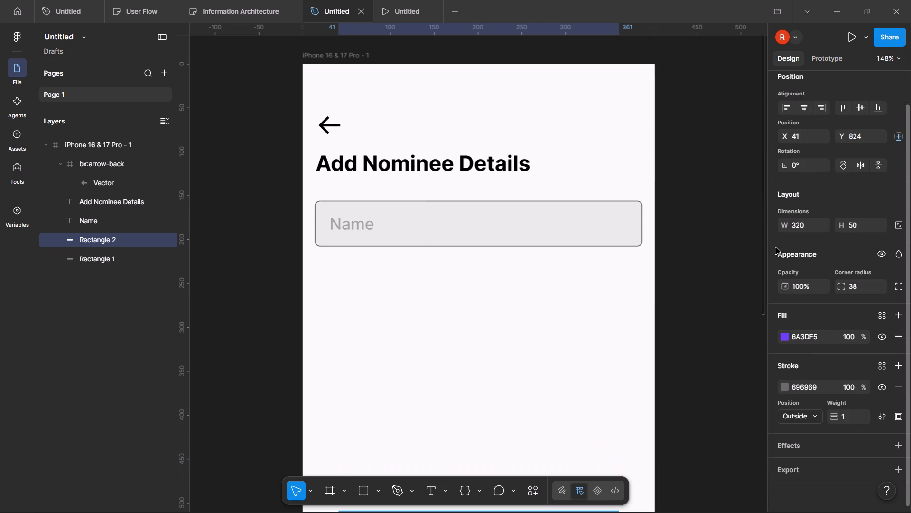
{"action": "scroll", "coordinate": [651, 310], "scroll_direction": "down", "scroll_amount": 3}
{"action": "scroll", "coordinate": [602, 299], "scroll_direction": "up", "scroll_amount": 1}
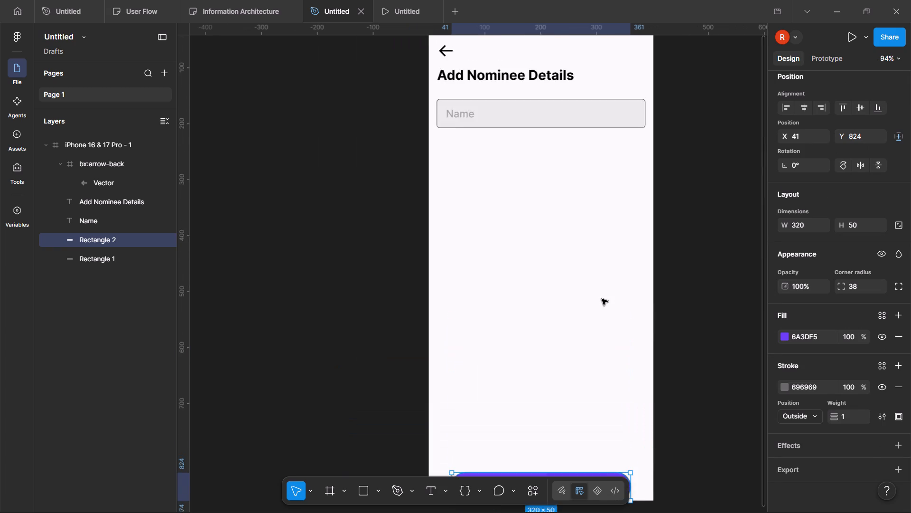
{"action": "scroll", "coordinate": [577, 362], "scroll_direction": "down", "scroll_amount": 1}
{"action": "left_click_drag", "start_coordinate": [569, 407], "coordinate": [569, 406]}
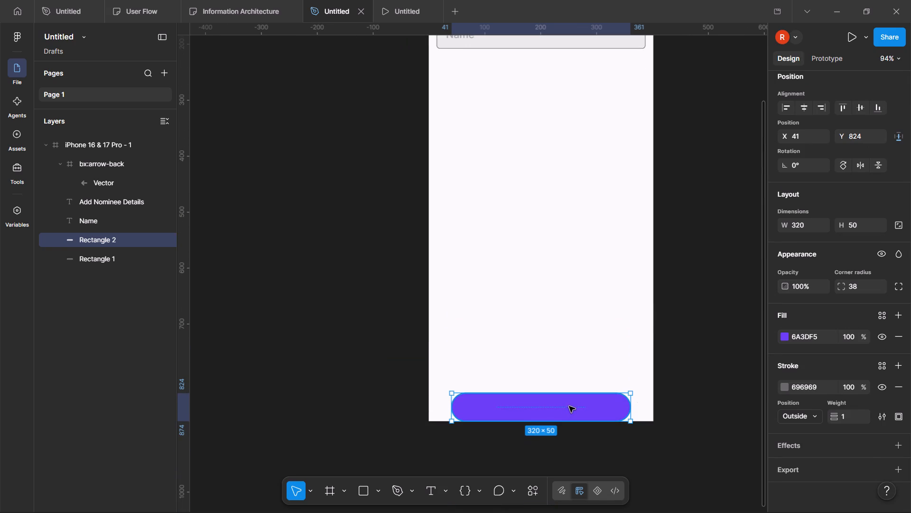
{"action": "left_click_drag", "start_coordinate": [569, 406], "coordinate": [570, 391]}
{"action": "left_click", "coordinate": [732, 266]}
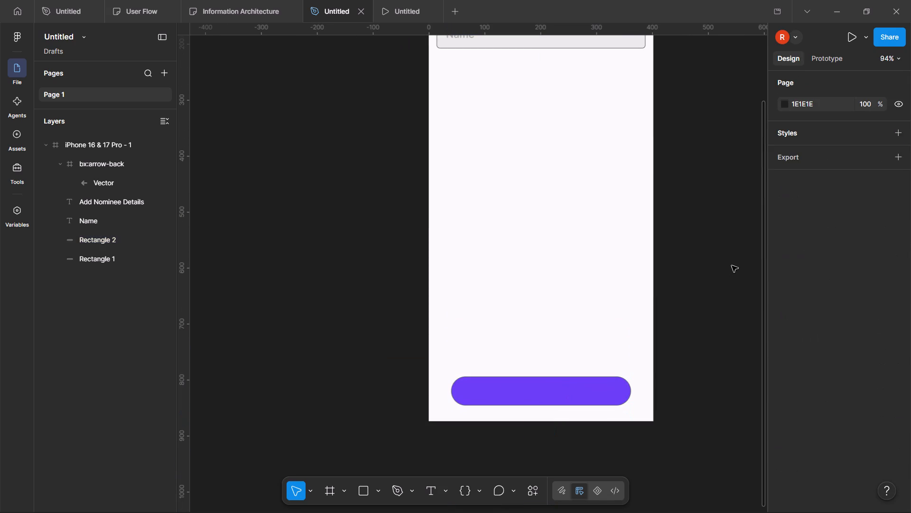
{"action": "key", "text": "alt+Tab"}
{"action": "key", "text": "alt+Tab"}
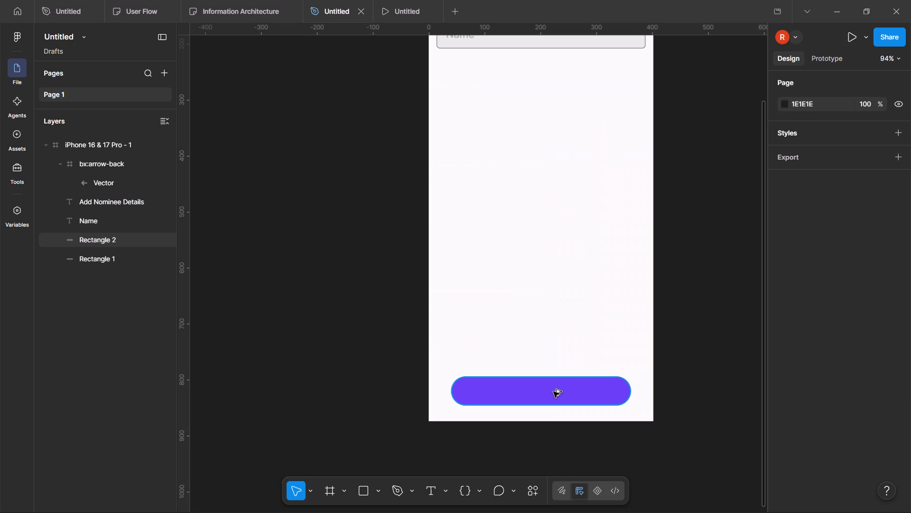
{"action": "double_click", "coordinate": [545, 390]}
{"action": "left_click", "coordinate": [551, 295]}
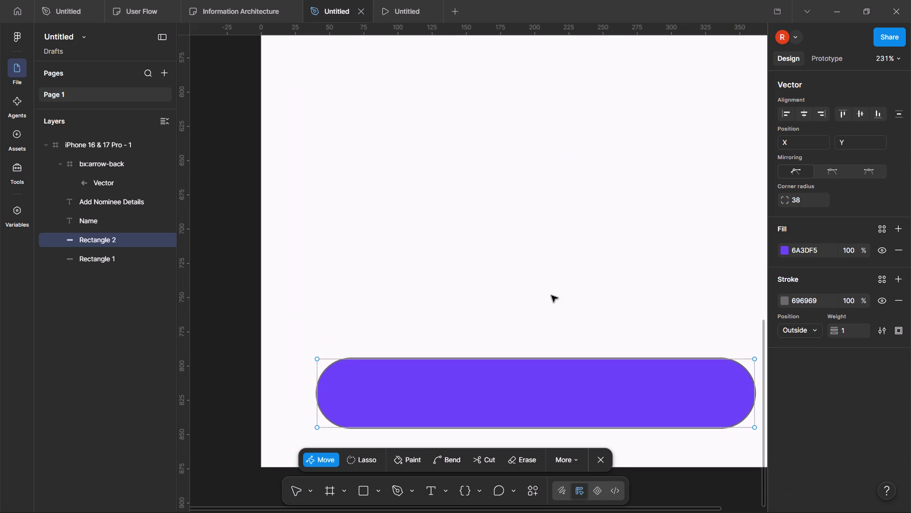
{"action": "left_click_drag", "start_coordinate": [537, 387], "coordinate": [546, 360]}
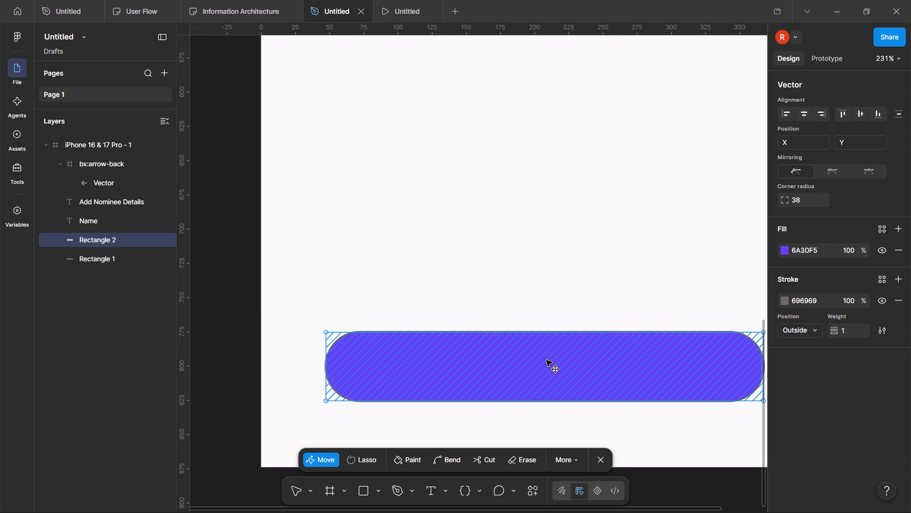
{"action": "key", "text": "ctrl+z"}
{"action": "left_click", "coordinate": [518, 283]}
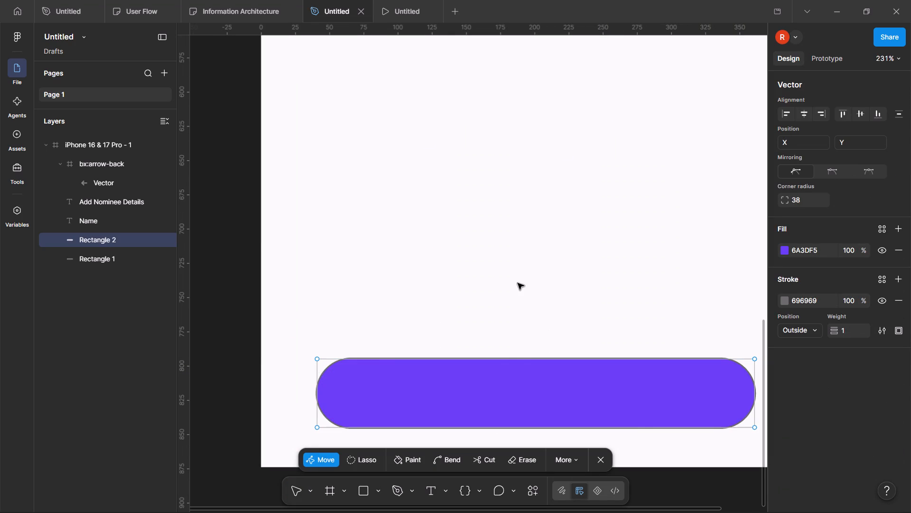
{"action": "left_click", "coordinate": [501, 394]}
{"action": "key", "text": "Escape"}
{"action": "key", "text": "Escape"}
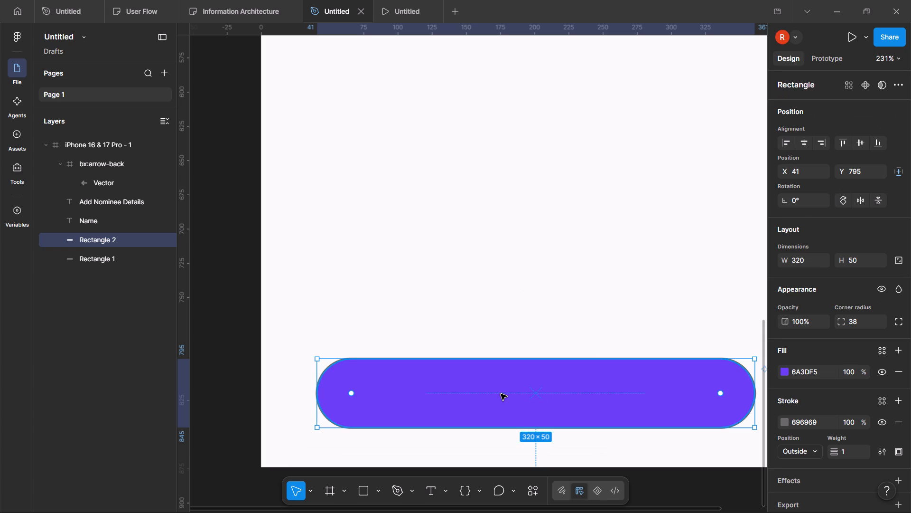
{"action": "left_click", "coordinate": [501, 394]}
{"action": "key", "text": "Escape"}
Add the text label "Next" on the purple button.
{"action": "left_click", "coordinate": [473, 391]}
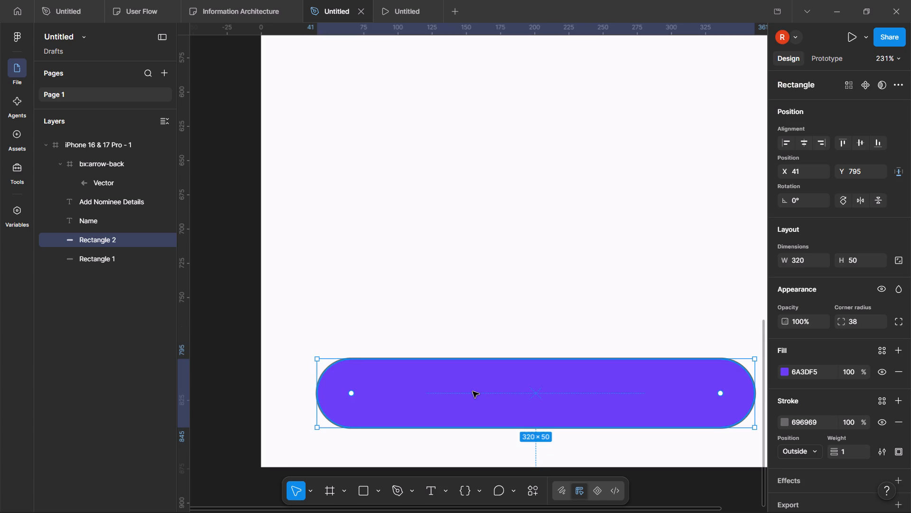
{"action": "key", "text": "t"}
{"action": "left_click", "coordinate": [501, 390]}
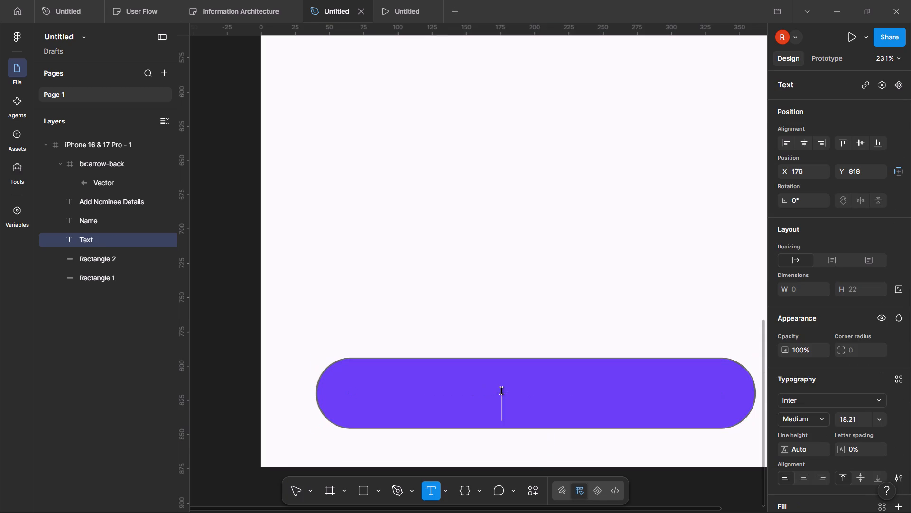
{"action": "type", "text": "Nex"}
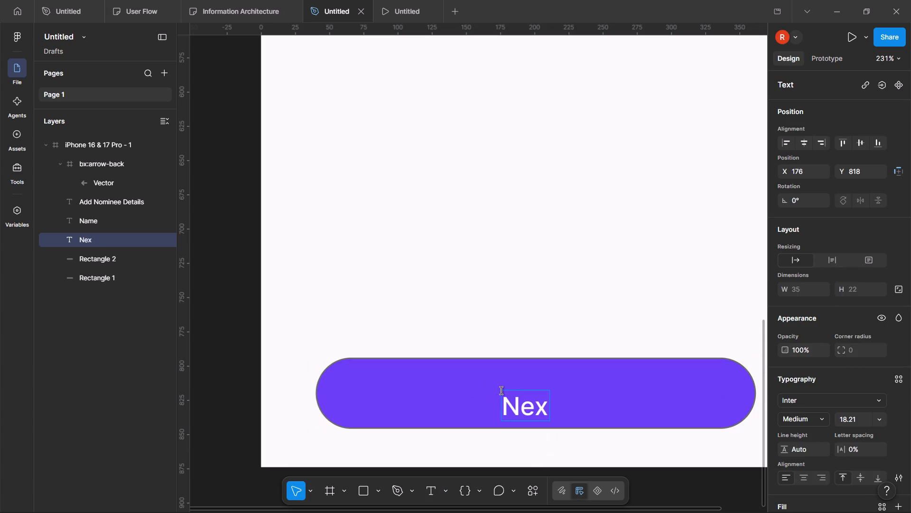
{"action": "key", "text": "t"}
{"action": "key", "text": "alt+Tab"}
{"action": "key", "text": "alt+Tab"}
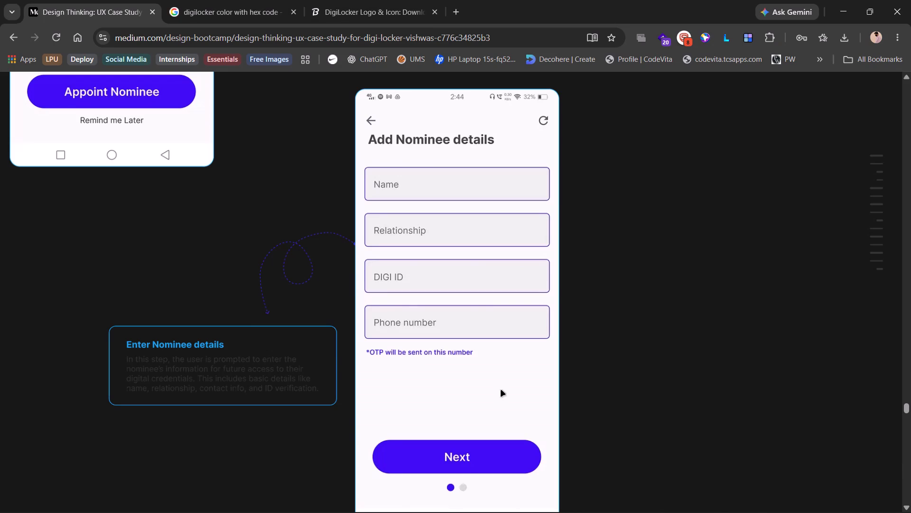
Centre the Next label horizontally and vertically on the purple button, at about X 180, Y 809.
{"action": "left_click_drag", "start_coordinate": [572, 307], "coordinate": [527, 407]}
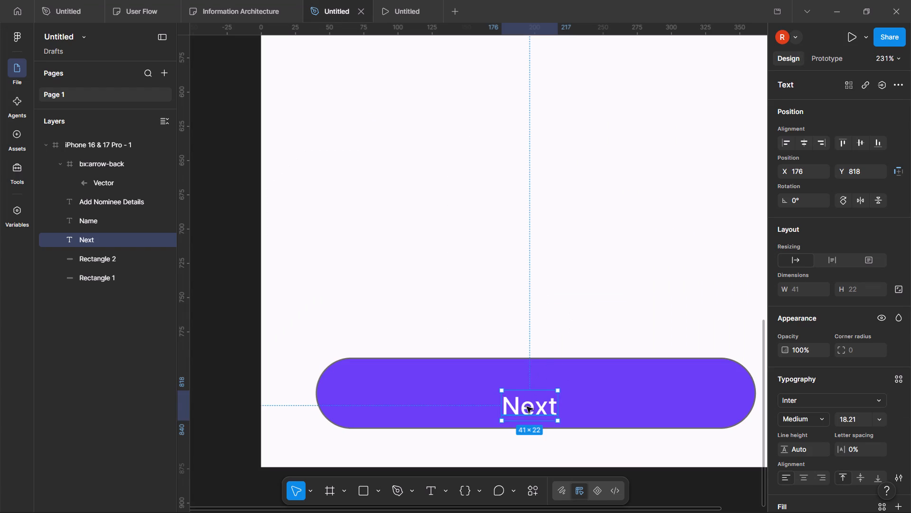
{"action": "left_click_drag", "start_coordinate": [527, 407], "coordinate": [534, 394]}
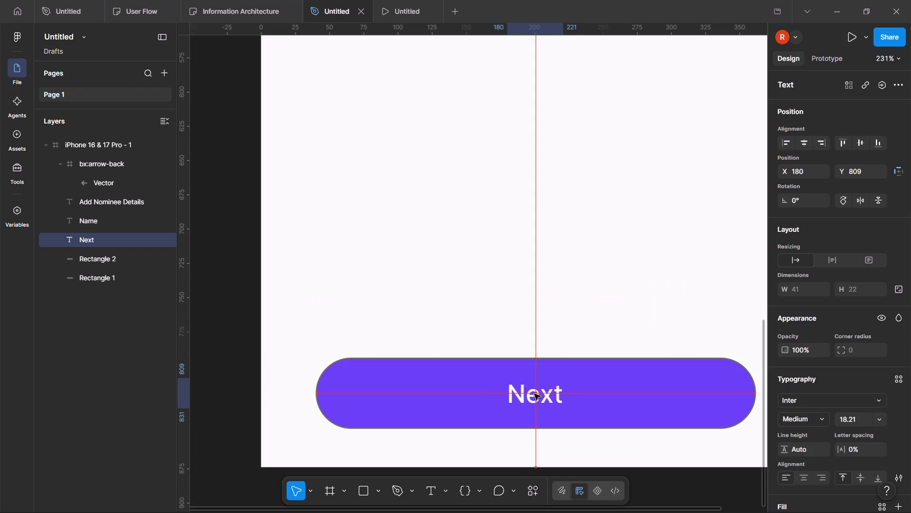
{"action": "left_click_drag", "start_coordinate": [534, 394], "coordinate": [533, 394]}
{"action": "left_click", "coordinate": [611, 292]}
{"action": "scroll", "coordinate": [611, 292], "scroll_direction": "left", "scroll_amount": 1}
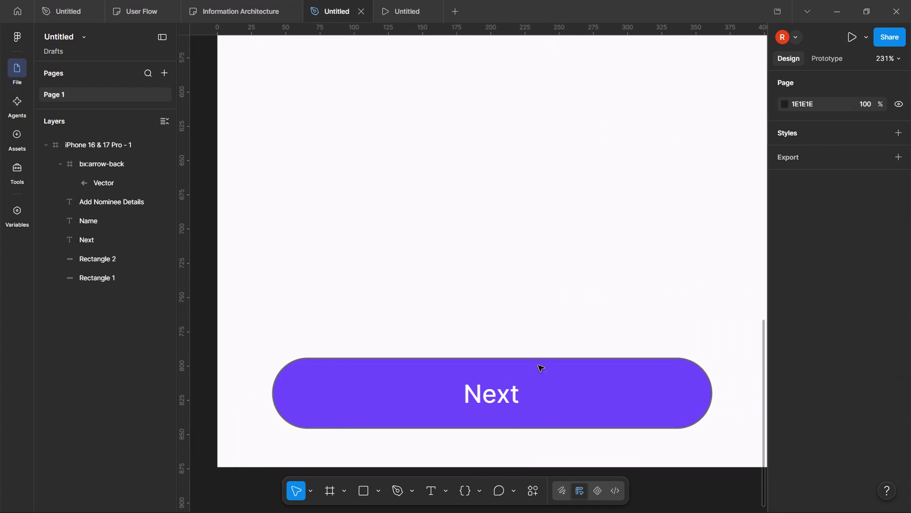
Set the Next label's font weight to Semi Bold, checking the Next button in the browser's reference design.
{"action": "left_click", "coordinate": [503, 390]}
{"action": "key", "text": "alt+Tab"}
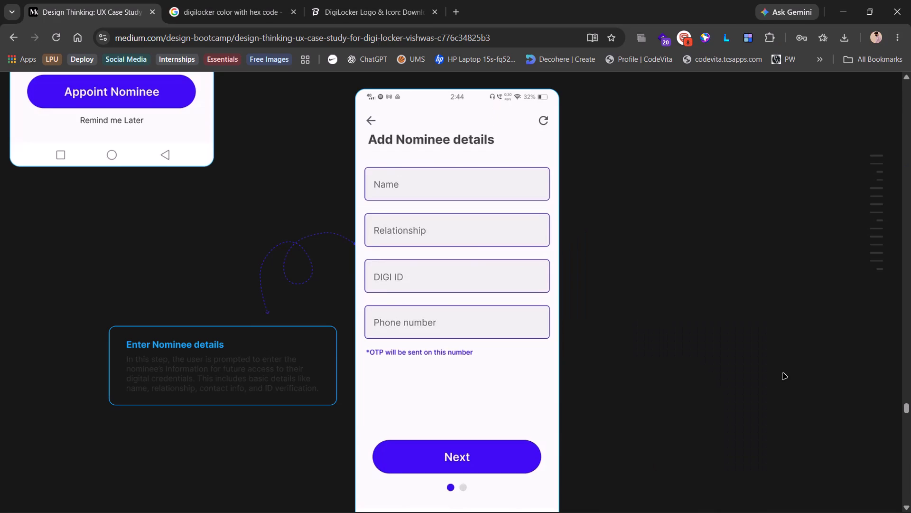
{"action": "key", "text": "alt+Tab"}
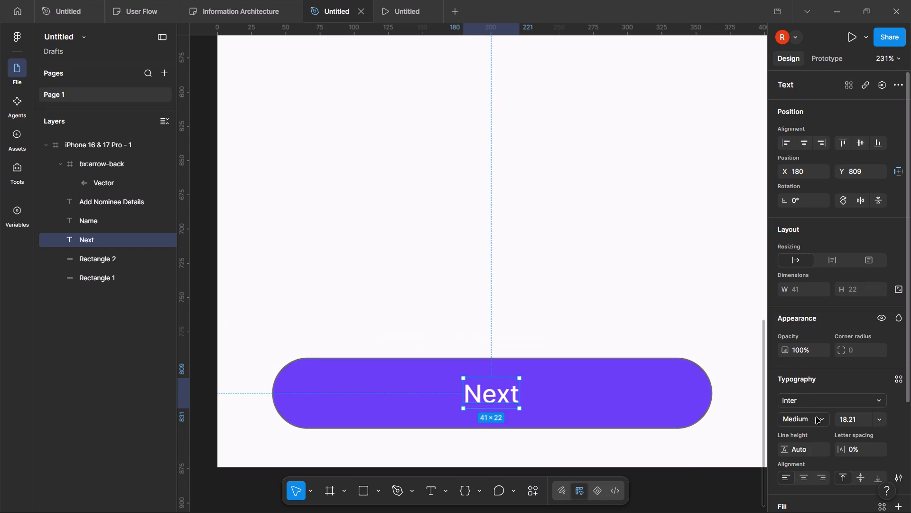
{"action": "left_click", "coordinate": [816, 418]}
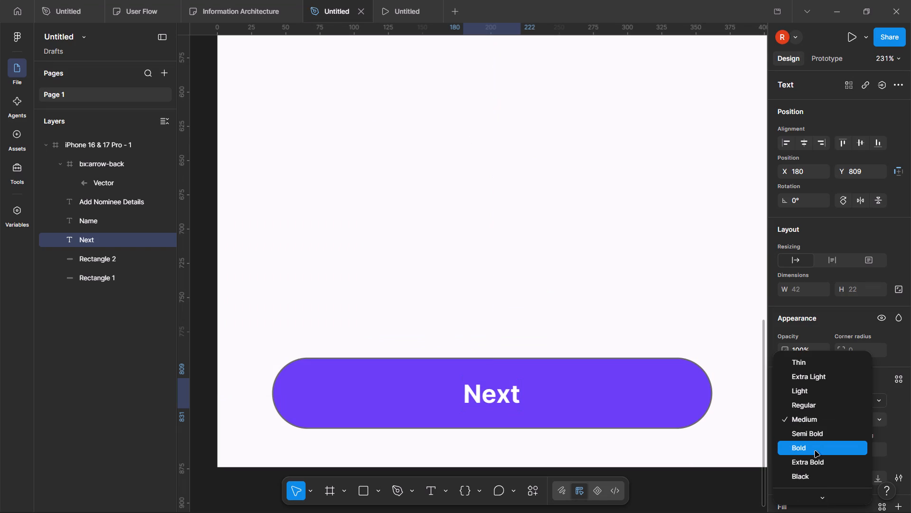
{"action": "left_click", "coordinate": [824, 435]}
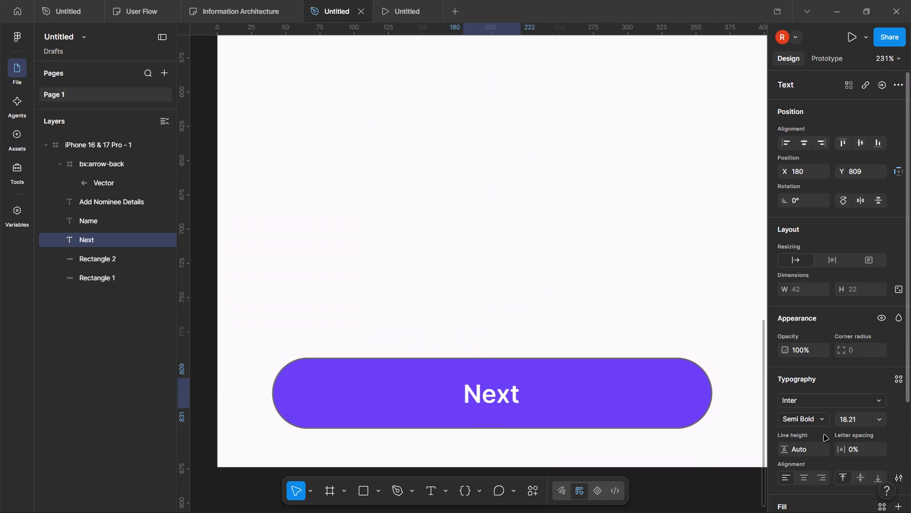
{"action": "left_click", "coordinate": [680, 259]}
Re-centre the Next label horizontally and vertically on the purple button.
{"action": "left_click", "coordinate": [497, 391]}
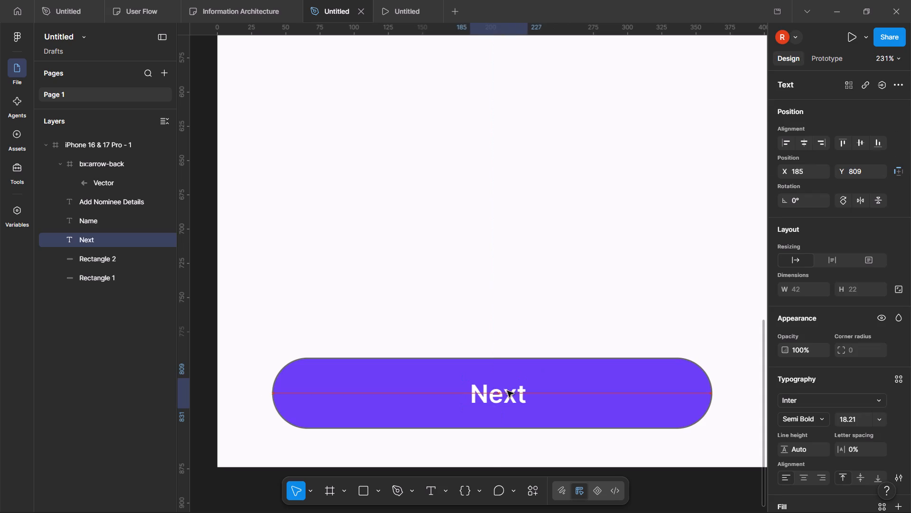
{"action": "left_click", "coordinate": [620, 259]}
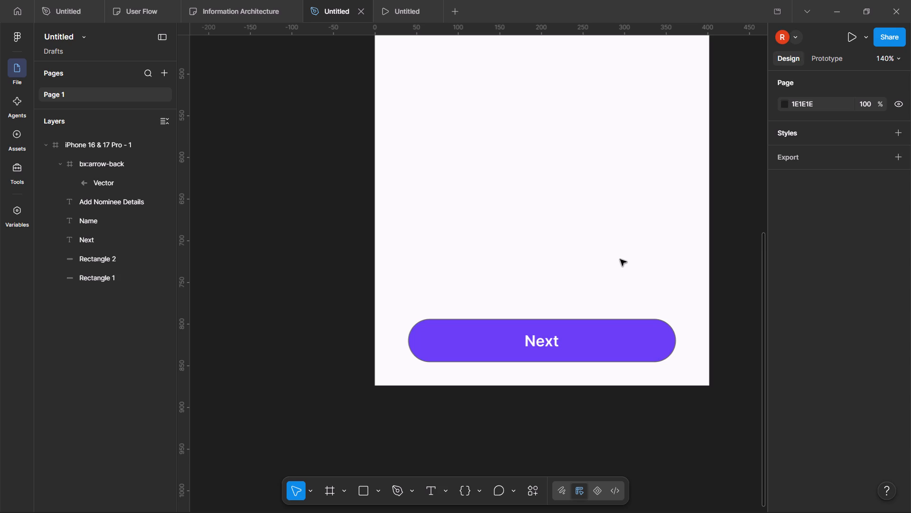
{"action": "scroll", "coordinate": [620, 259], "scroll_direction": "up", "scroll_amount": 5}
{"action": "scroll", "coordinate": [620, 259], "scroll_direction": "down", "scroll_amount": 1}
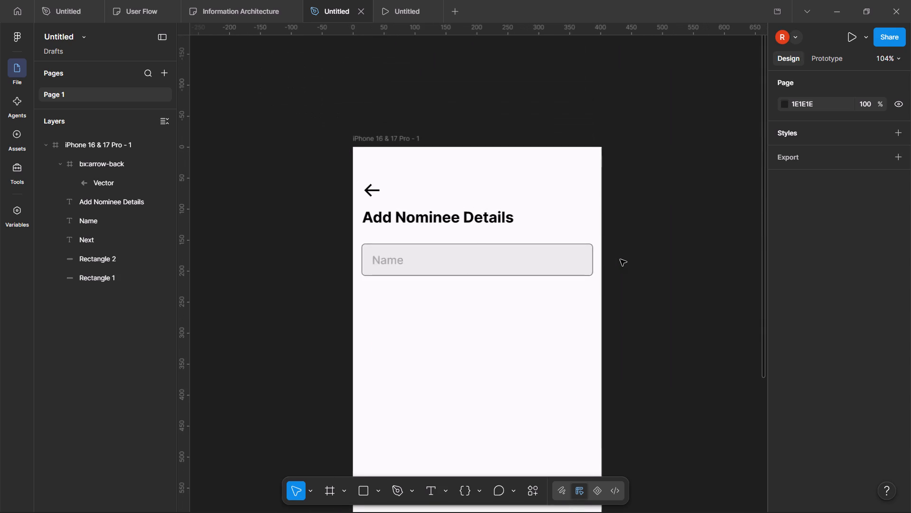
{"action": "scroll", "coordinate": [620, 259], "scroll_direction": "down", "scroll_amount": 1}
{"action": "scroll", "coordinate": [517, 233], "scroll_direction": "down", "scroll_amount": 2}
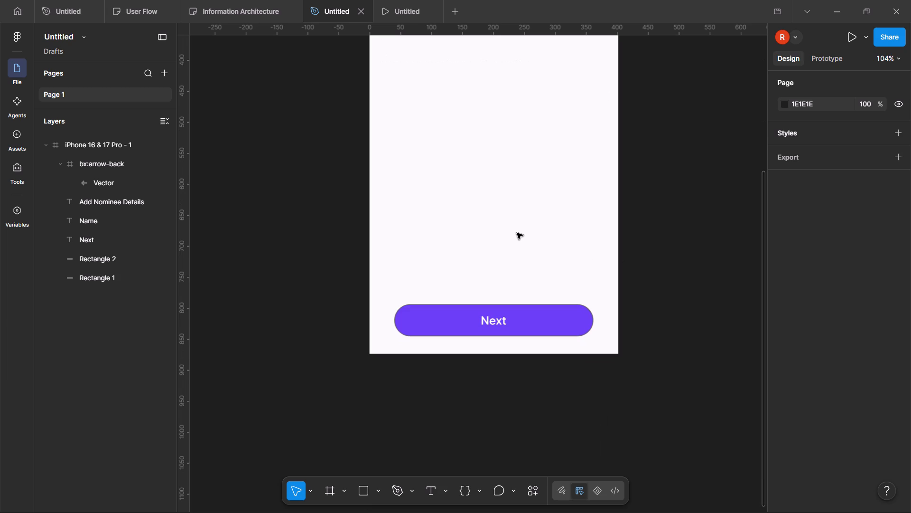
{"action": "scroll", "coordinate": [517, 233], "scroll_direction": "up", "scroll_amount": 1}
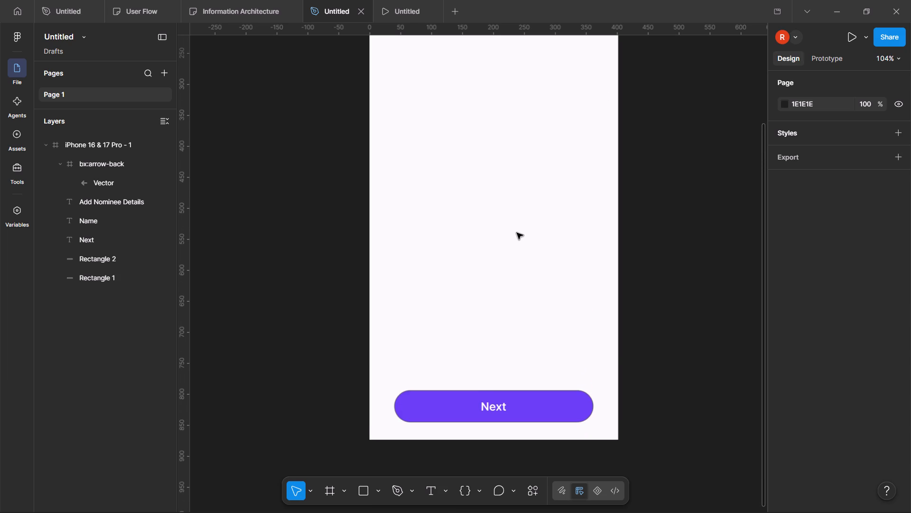
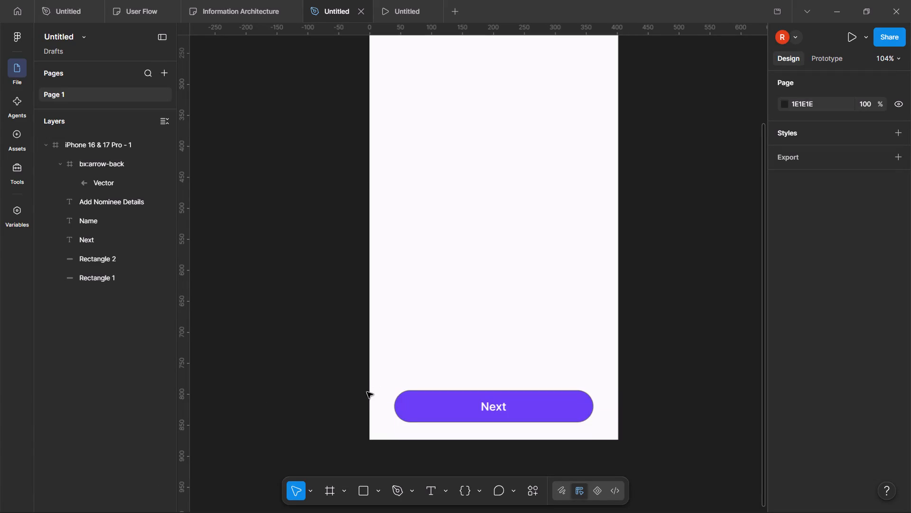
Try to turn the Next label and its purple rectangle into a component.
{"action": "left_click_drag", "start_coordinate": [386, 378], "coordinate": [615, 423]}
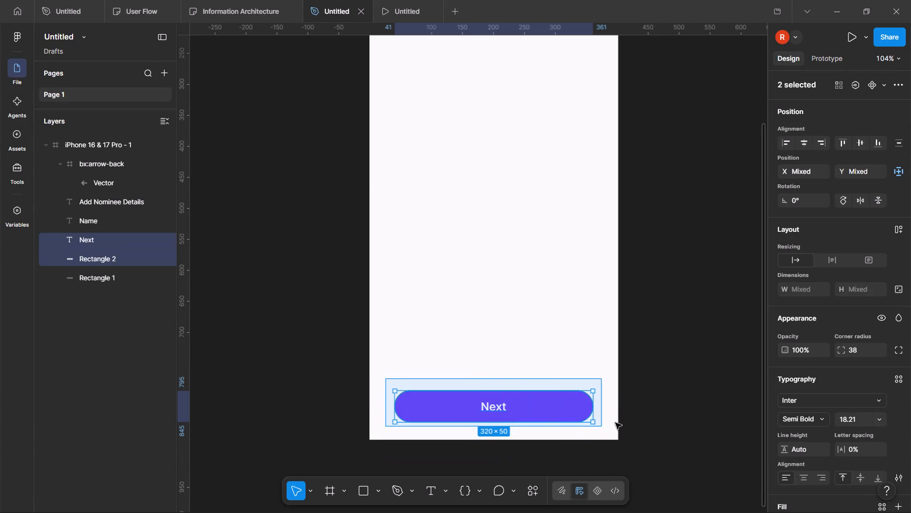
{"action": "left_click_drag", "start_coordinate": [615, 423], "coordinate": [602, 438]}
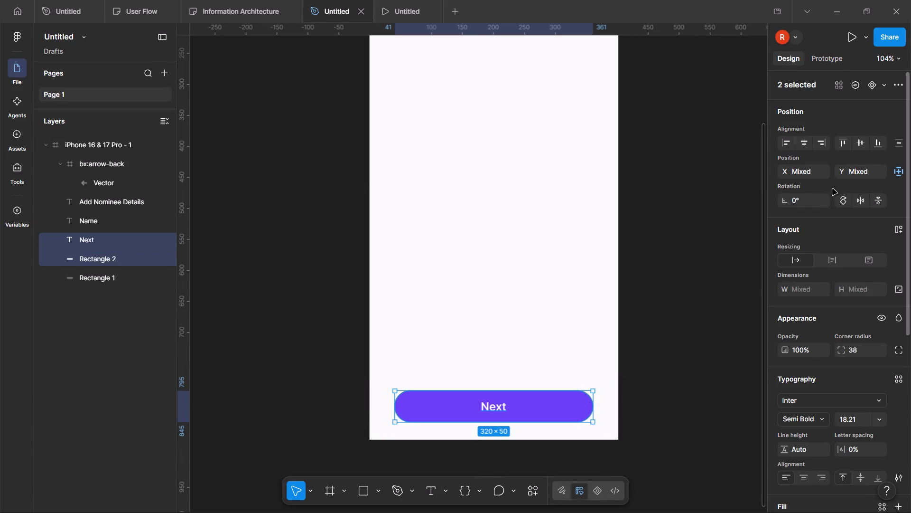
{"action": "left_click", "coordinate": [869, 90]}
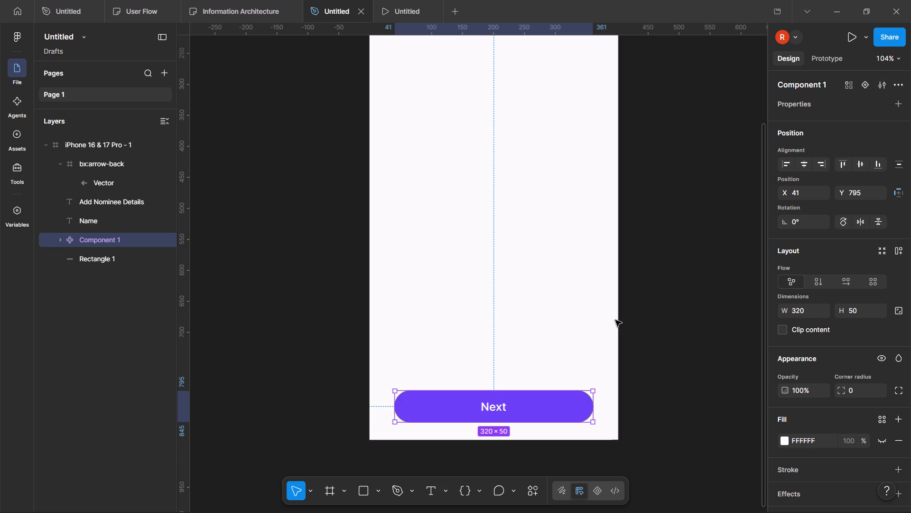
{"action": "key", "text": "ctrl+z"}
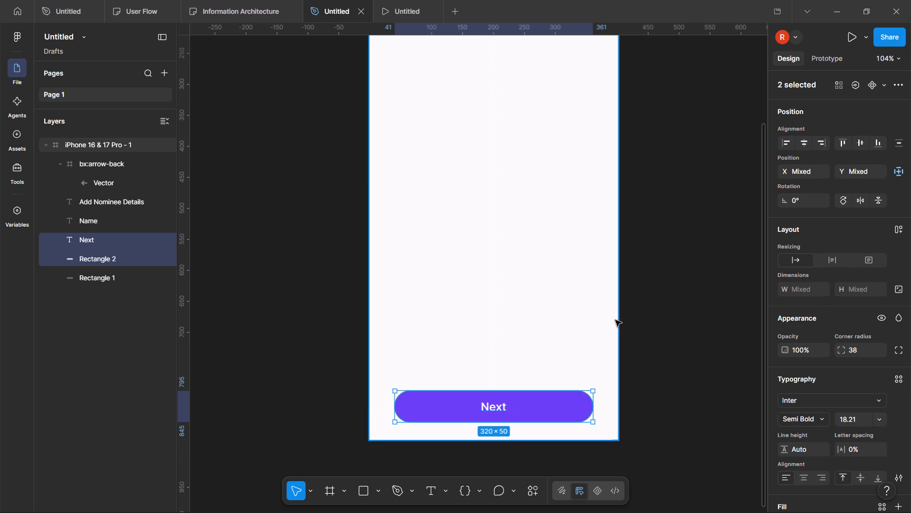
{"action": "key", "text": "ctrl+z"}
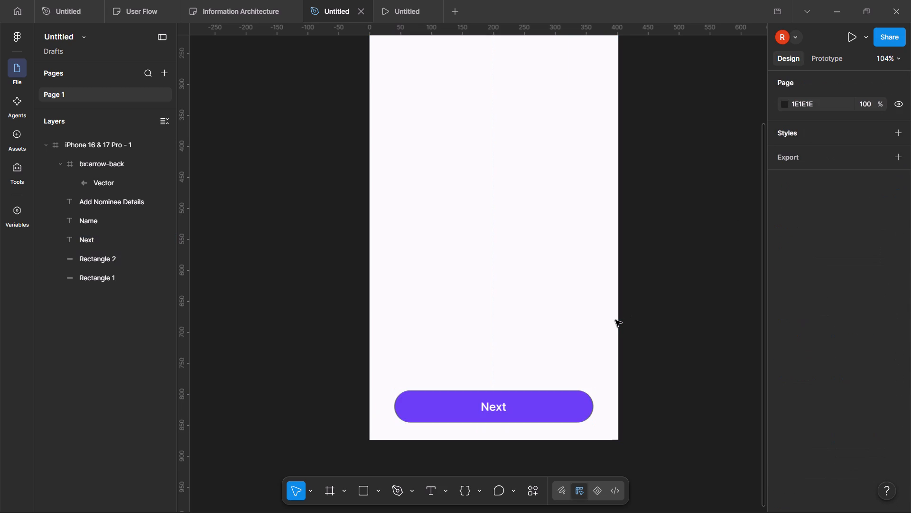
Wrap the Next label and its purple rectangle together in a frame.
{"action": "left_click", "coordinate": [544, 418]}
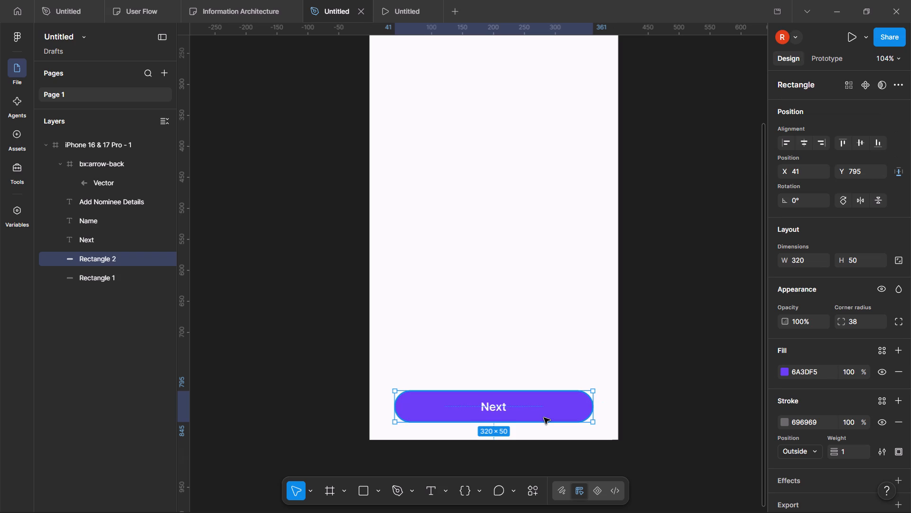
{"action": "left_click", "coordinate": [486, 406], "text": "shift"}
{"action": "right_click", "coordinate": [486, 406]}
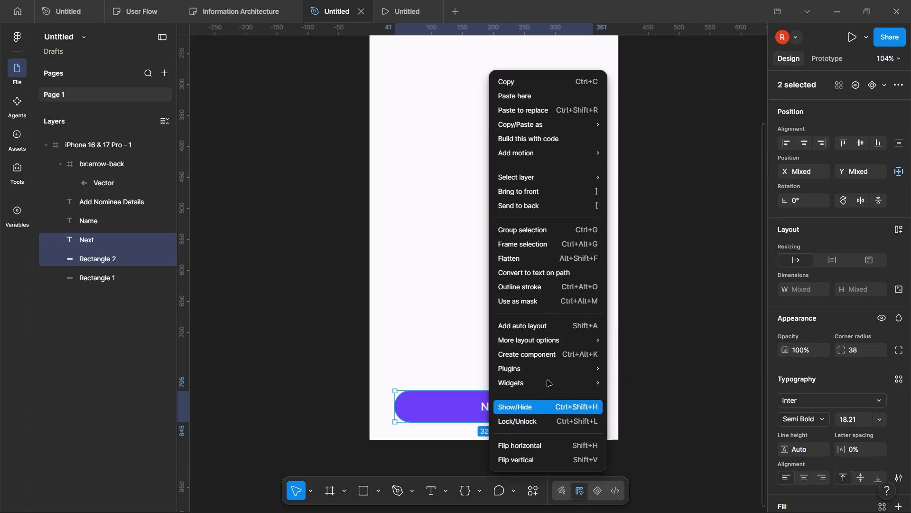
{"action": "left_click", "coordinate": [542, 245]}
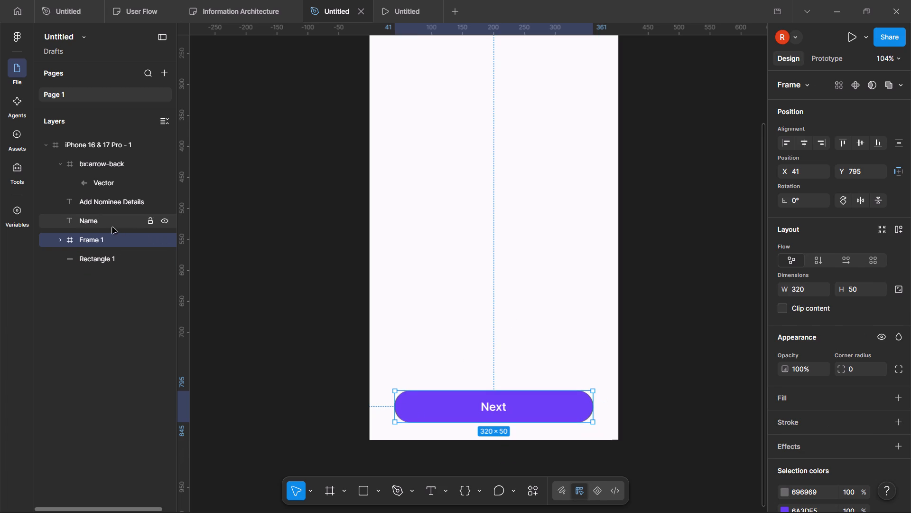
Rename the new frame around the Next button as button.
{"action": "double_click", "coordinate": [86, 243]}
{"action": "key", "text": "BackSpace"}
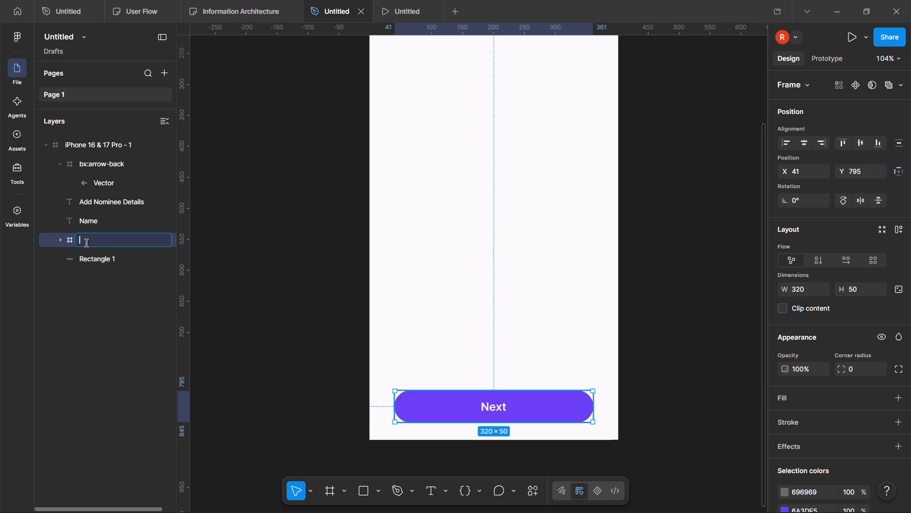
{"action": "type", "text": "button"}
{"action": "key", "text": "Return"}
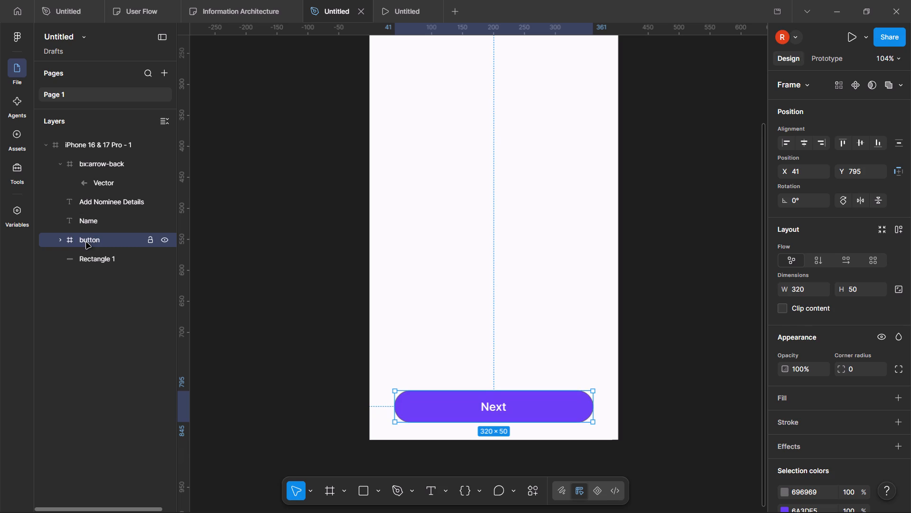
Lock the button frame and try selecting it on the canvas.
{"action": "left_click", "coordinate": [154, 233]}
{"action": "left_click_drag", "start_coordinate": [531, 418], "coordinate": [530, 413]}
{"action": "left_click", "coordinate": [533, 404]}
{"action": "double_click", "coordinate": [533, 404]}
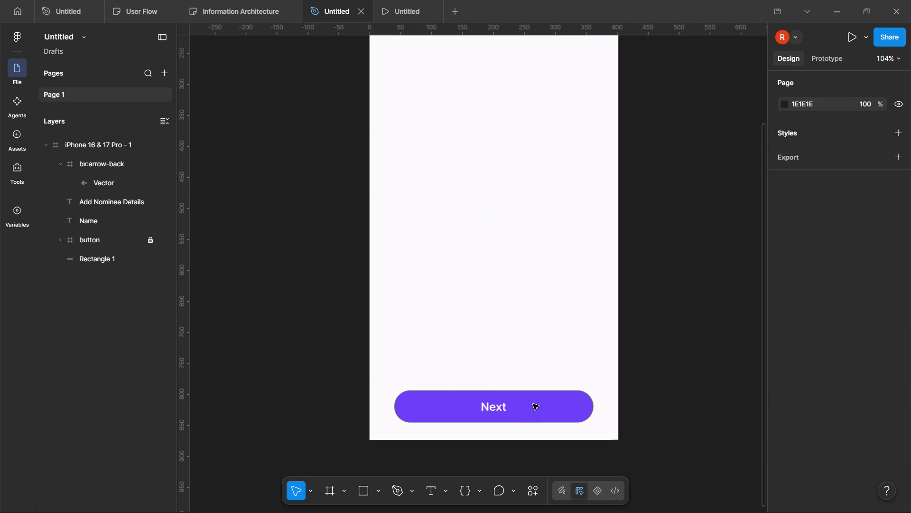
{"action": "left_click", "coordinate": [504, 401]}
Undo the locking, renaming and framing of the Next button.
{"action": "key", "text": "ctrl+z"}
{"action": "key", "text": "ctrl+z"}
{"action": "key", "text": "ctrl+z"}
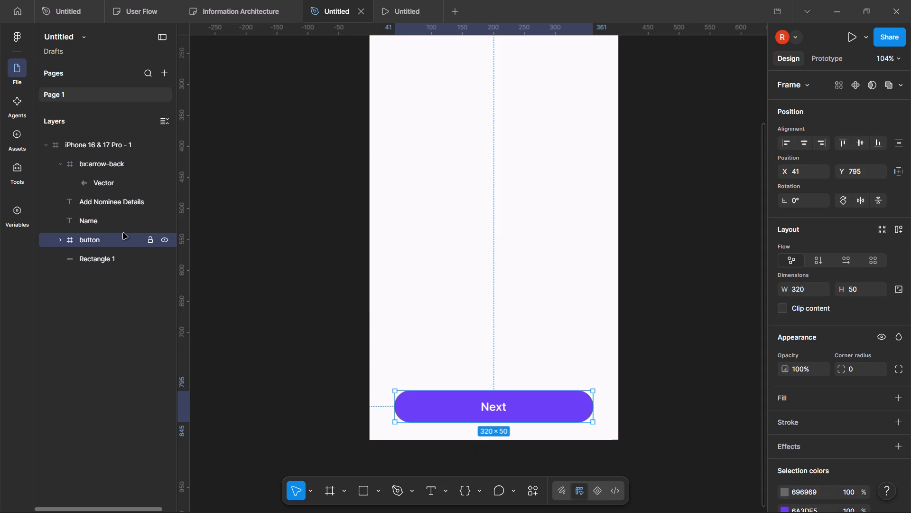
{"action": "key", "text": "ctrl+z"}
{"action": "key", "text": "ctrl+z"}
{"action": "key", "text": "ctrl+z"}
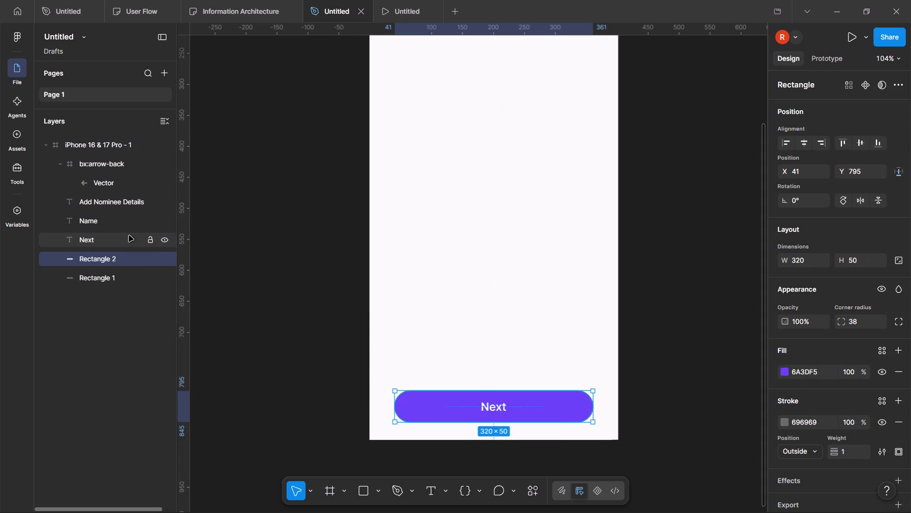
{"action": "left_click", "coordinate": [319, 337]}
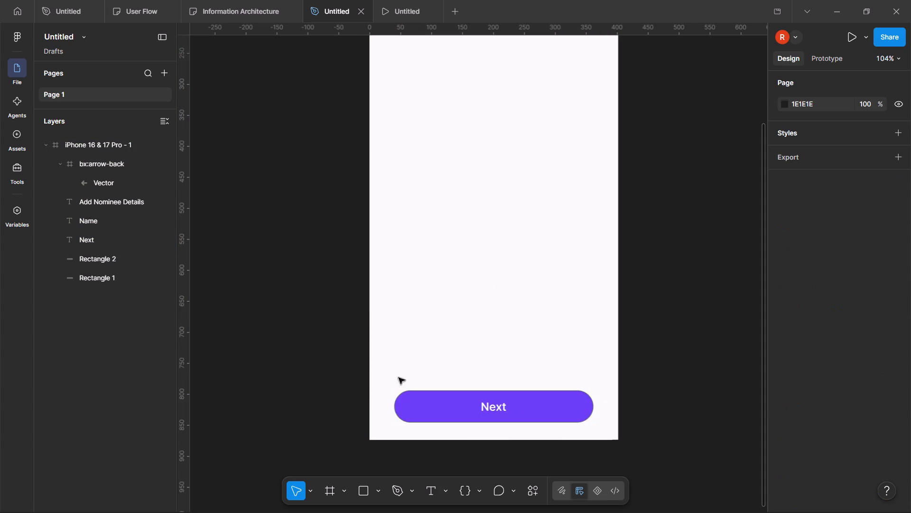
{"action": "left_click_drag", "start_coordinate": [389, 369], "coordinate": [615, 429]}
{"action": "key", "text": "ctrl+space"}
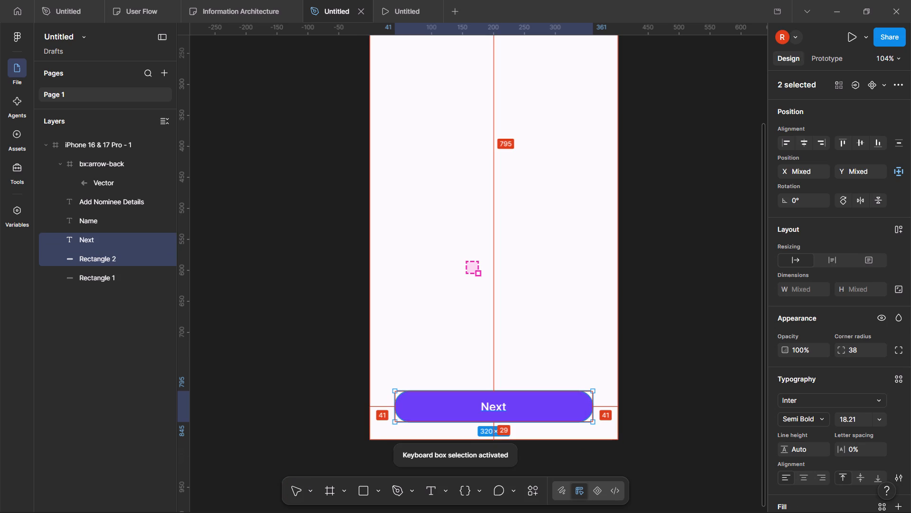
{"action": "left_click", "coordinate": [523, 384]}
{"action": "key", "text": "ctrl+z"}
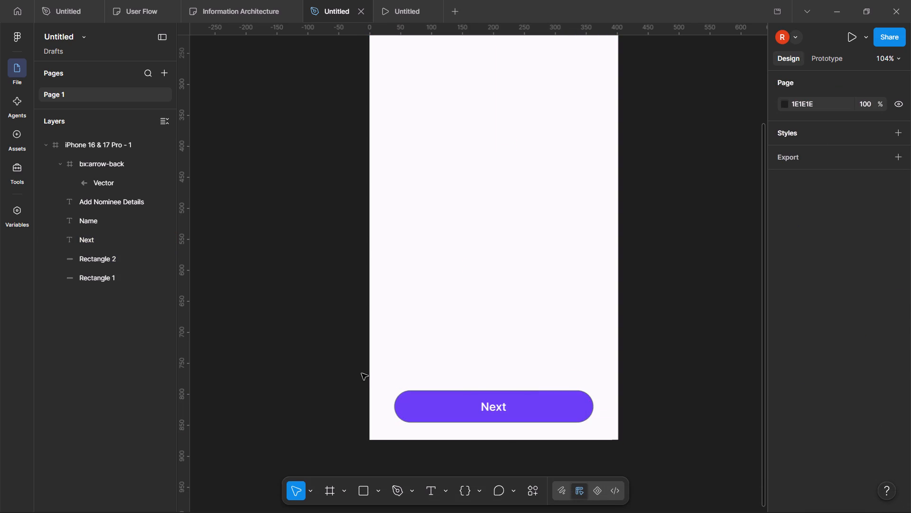
Wrap the Next label and its purple rectangle together in a frame.
{"action": "left_click_drag", "start_coordinate": [388, 382], "coordinate": [667, 432]}
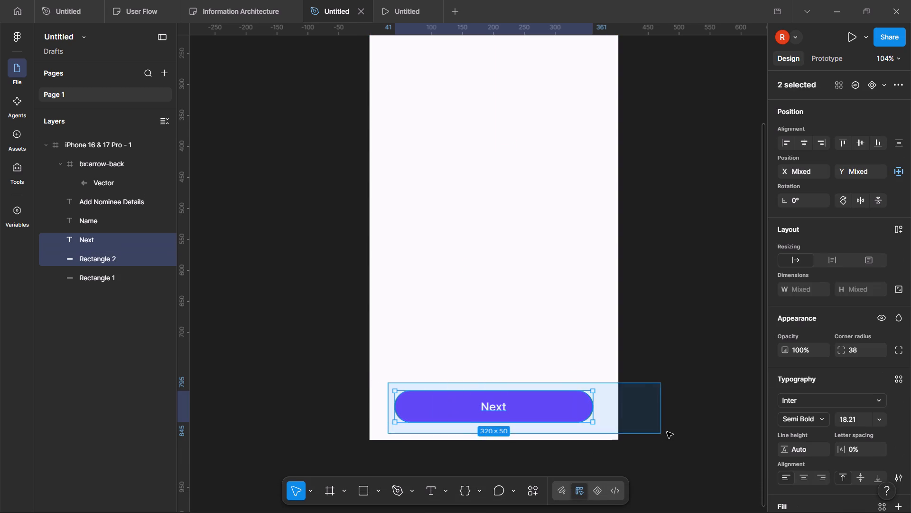
{"action": "left_click_drag", "start_coordinate": [667, 432], "coordinate": [659, 437]}
{"action": "key", "text": "ctrl+alt+g"}
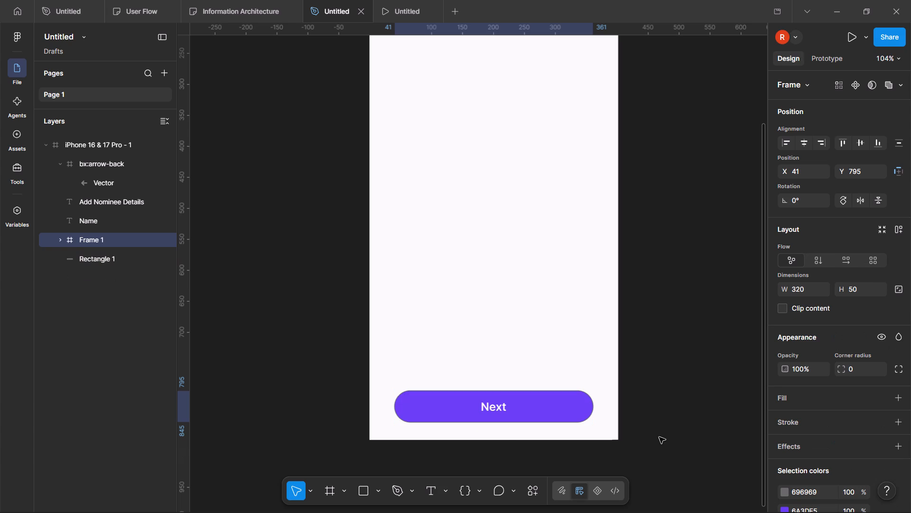
Move the framed Next button out of the phone screen, beside its left edge at X -320, Y 719.
{"action": "left_click", "coordinate": [398, 387]}
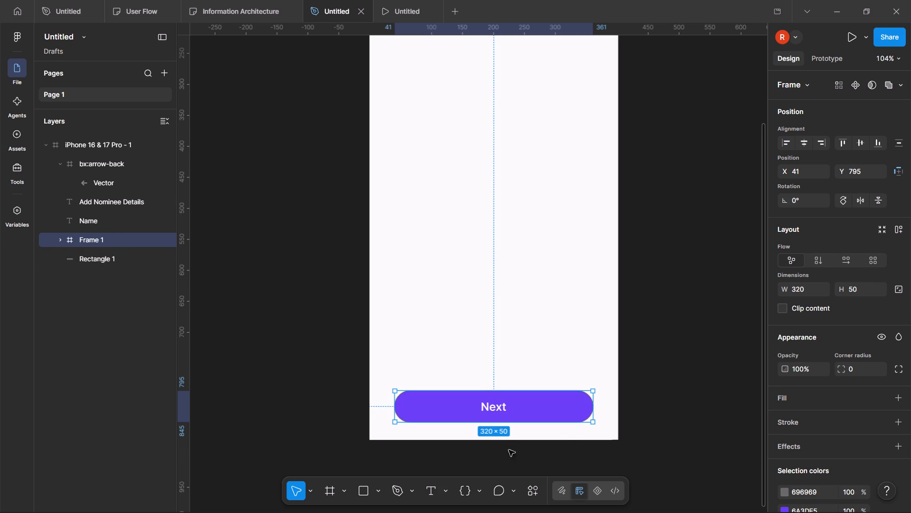
{"action": "left_click_drag", "start_coordinate": [494, 405], "coordinate": [288, 358]}
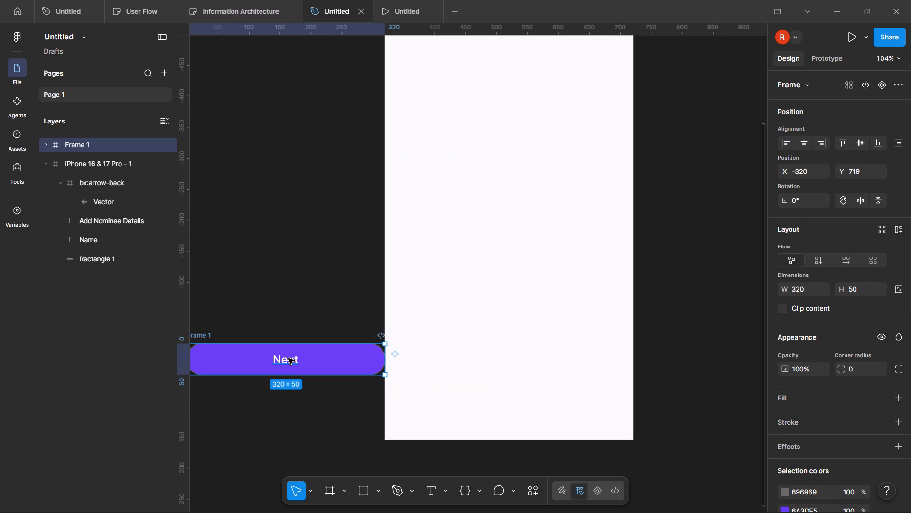
Rename the Next button's frame as button.
{"action": "left_click", "coordinate": [200, 340]}
{"action": "double_click", "coordinate": [208, 332]}
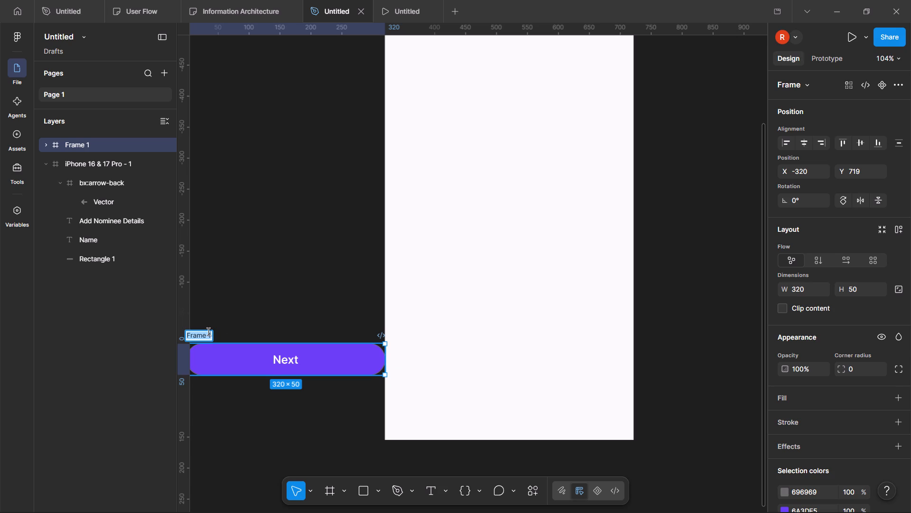
{"action": "key", "text": "BackSpace"}
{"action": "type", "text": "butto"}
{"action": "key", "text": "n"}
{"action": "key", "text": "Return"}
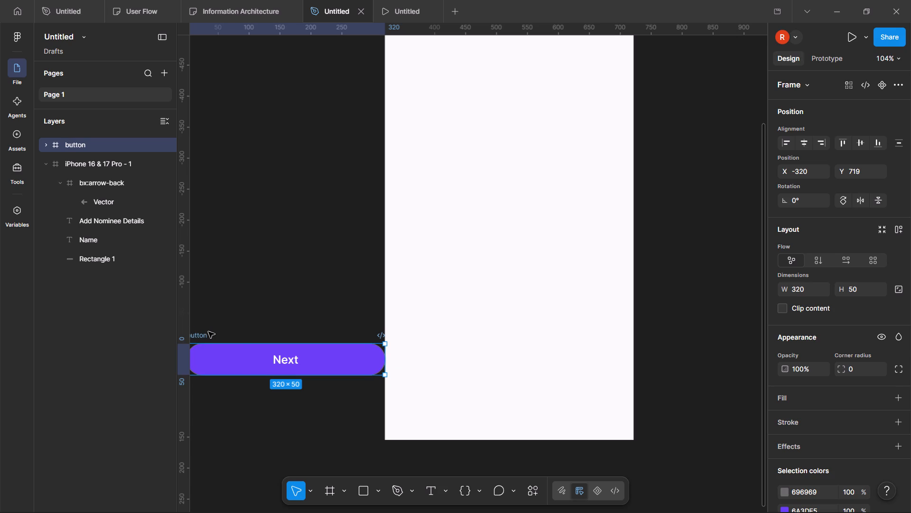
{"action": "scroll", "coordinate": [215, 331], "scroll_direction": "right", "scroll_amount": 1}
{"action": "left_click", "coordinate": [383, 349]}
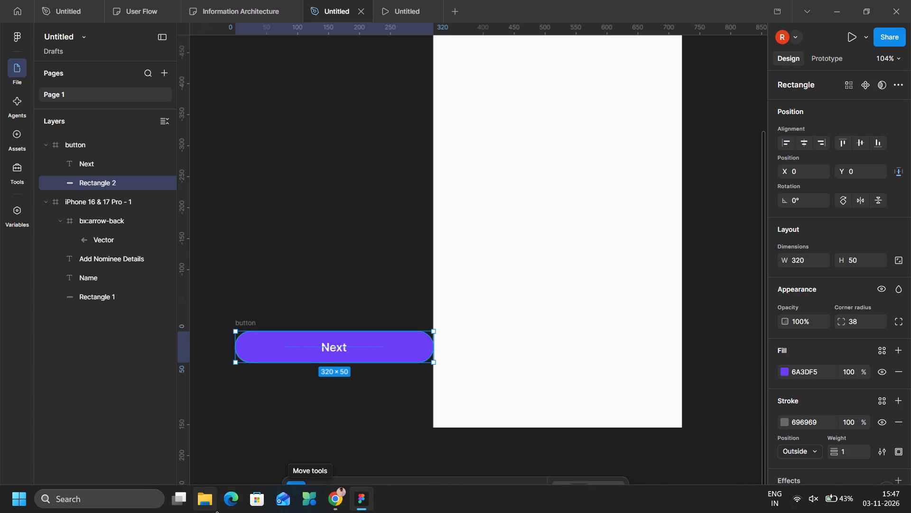
Switch to Microsoft Edge and search the web for "wha".
{"action": "left_click", "coordinate": [231, 512]}
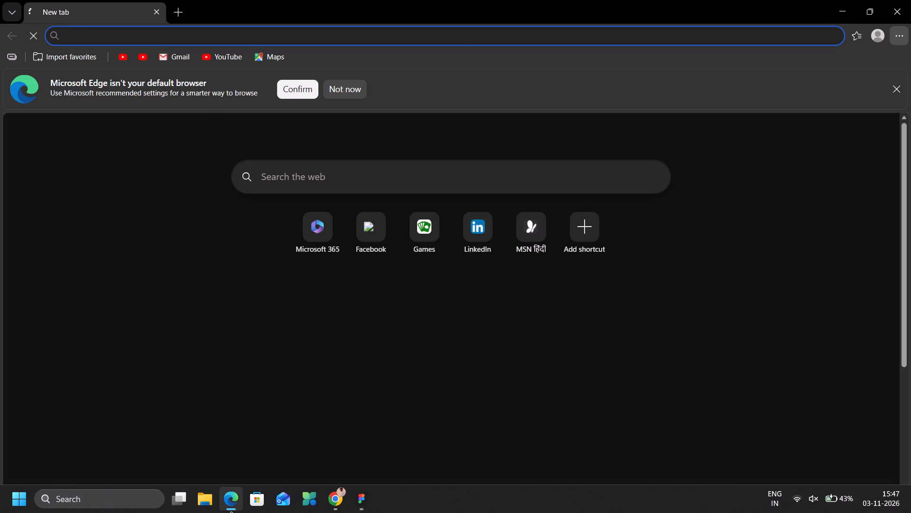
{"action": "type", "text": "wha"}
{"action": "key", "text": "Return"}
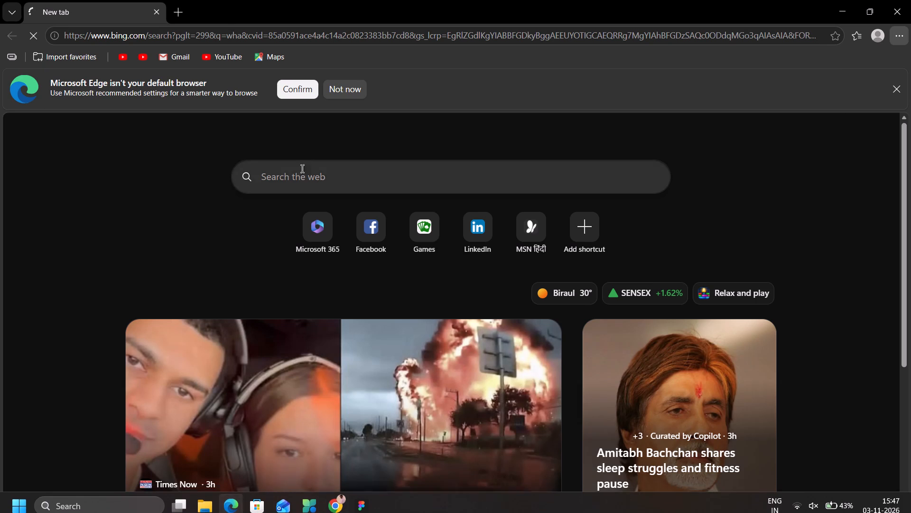
Open a new browser tab and start a lookup with "wh" in its address bar.
{"action": "left_click", "coordinate": [186, 6]}
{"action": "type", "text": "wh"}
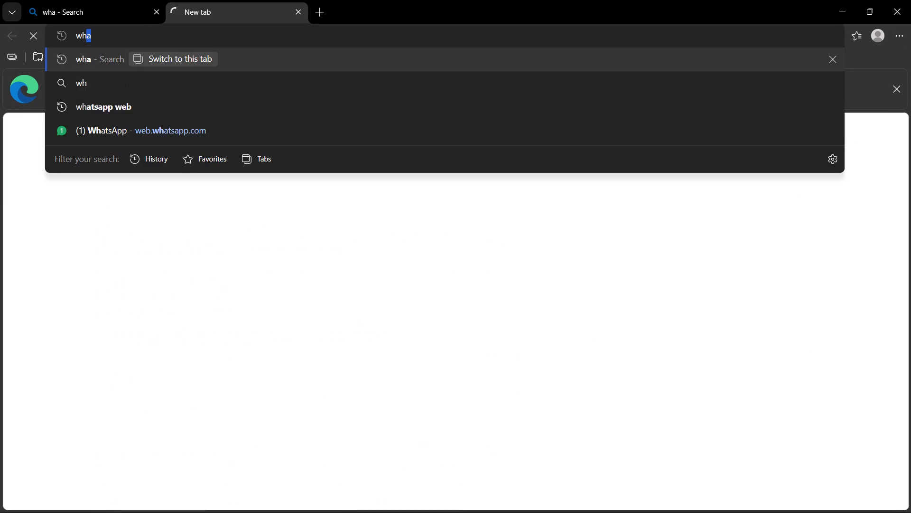
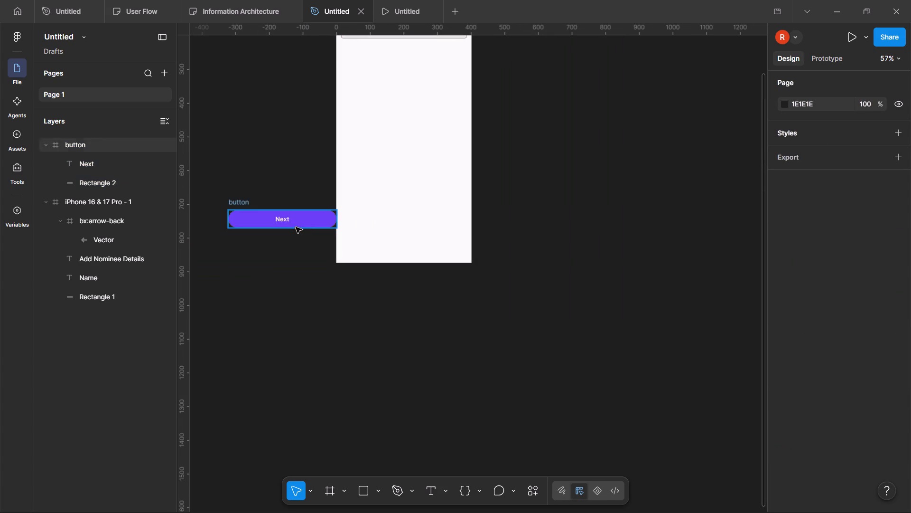
Turn the Next button's frame into a reusable component.
{"action": "scroll", "coordinate": [269, 156], "scroll_direction": "right", "scroll_amount": 1}
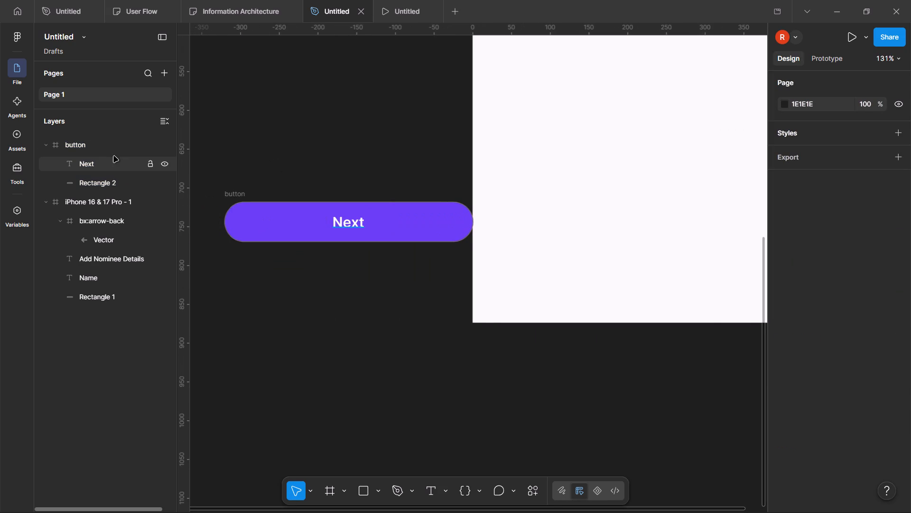
{"action": "left_click", "coordinate": [98, 146]}
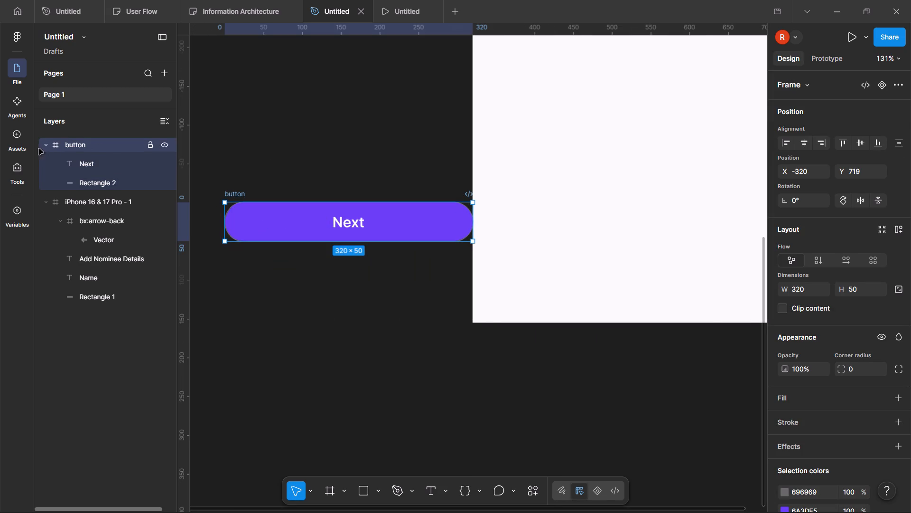
{"action": "left_click", "coordinate": [47, 147]}
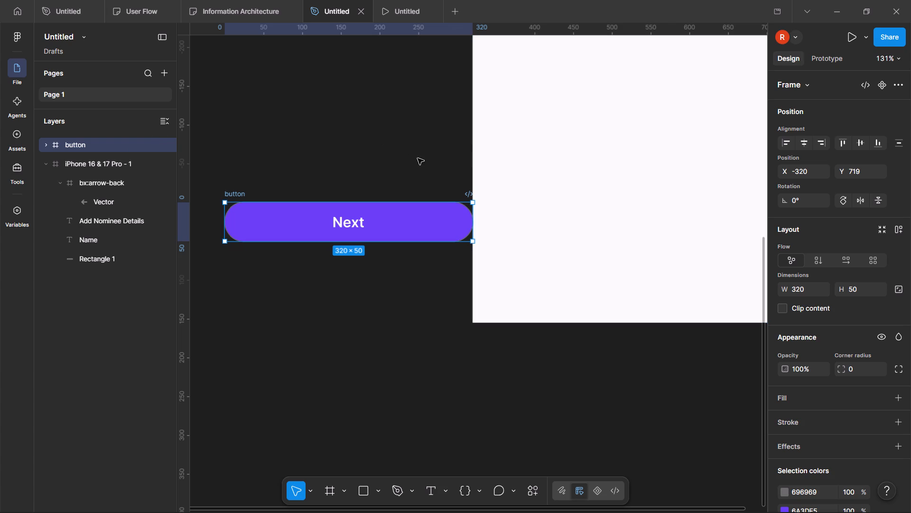
{"action": "left_click", "coordinate": [887, 86]}
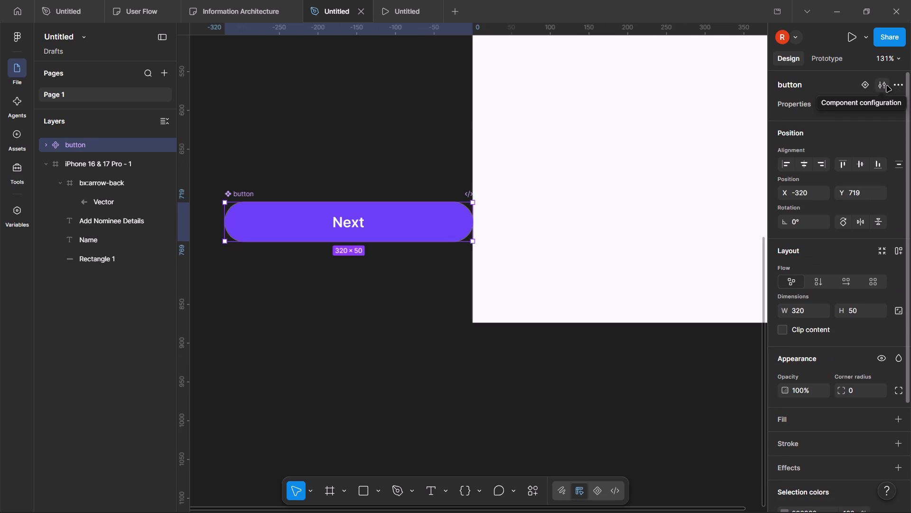
{"action": "left_click", "coordinate": [353, 164]}
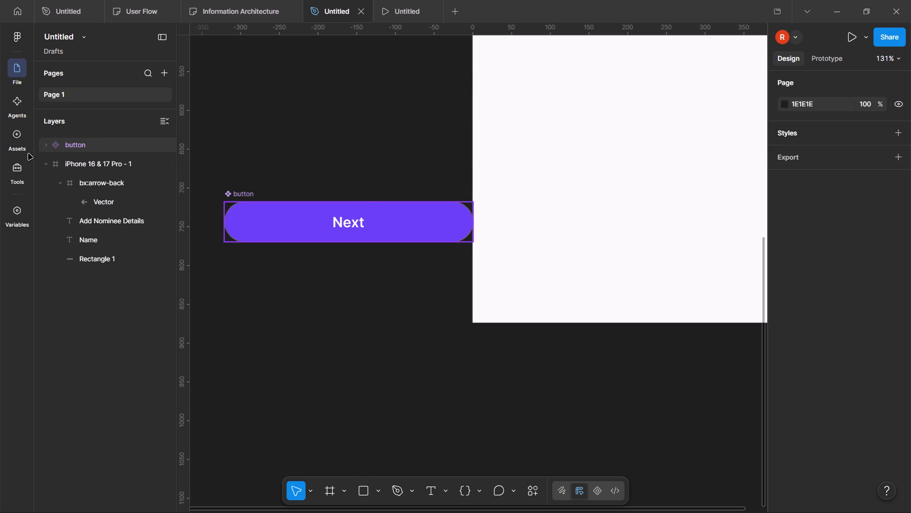
Search the assets for "butt" and place an instance of the button component inside the phone screen at X 22, Y 748.
{"action": "left_click", "coordinate": [18, 142]}
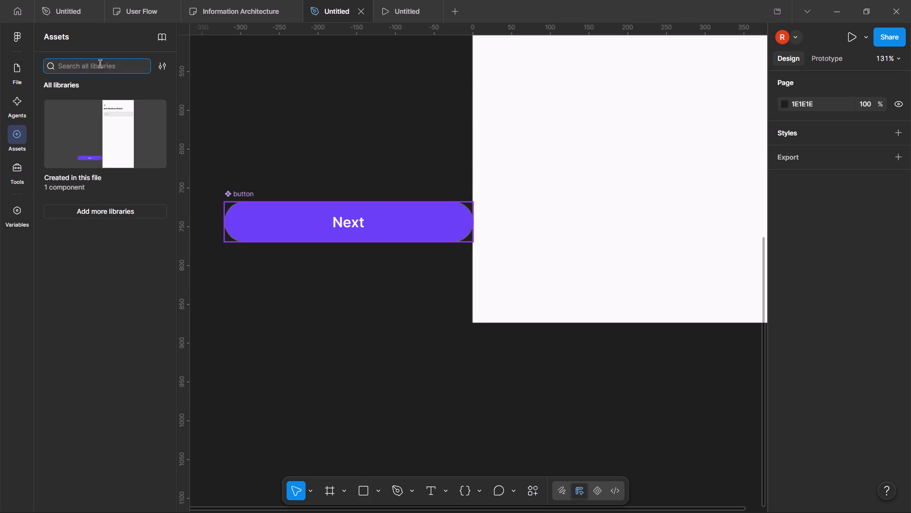
{"action": "type", "text": "butt"}
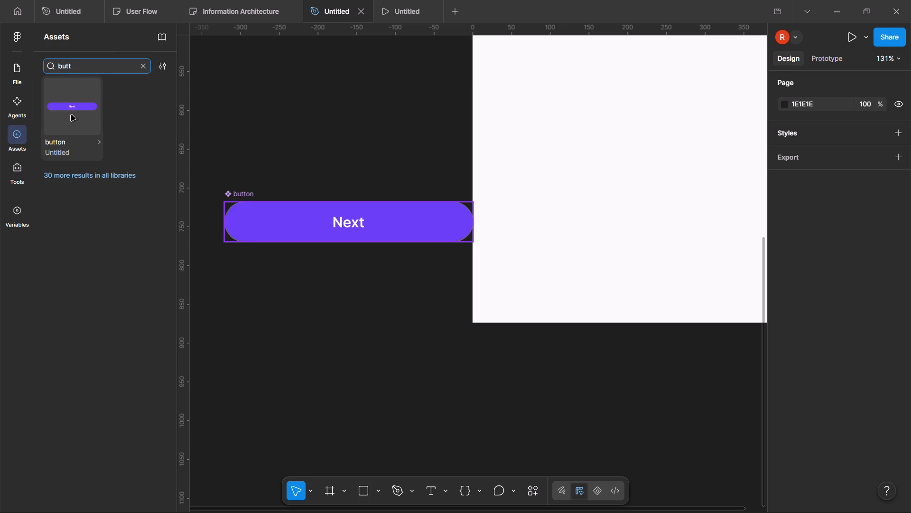
{"action": "left_click_drag", "start_coordinate": [69, 116], "coordinate": [656, 293]}
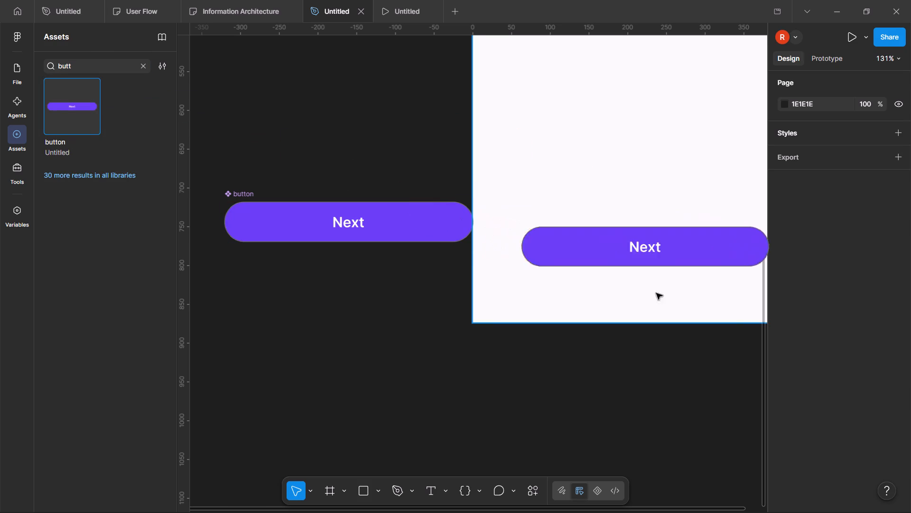
{"action": "left_click_drag", "start_coordinate": [656, 293], "coordinate": [601, 285]}
{"action": "scroll", "coordinate": [601, 285], "scroll_direction": "left", "scroll_amount": 3}
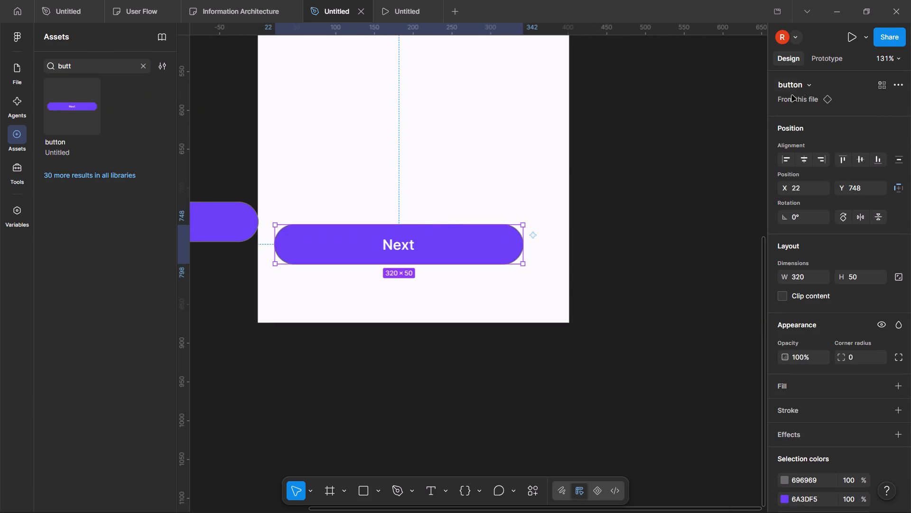
Centre the button instance horizontally in the phone screen at X 41 and lower it to about Y 785.
{"action": "left_click", "coordinate": [808, 155]}
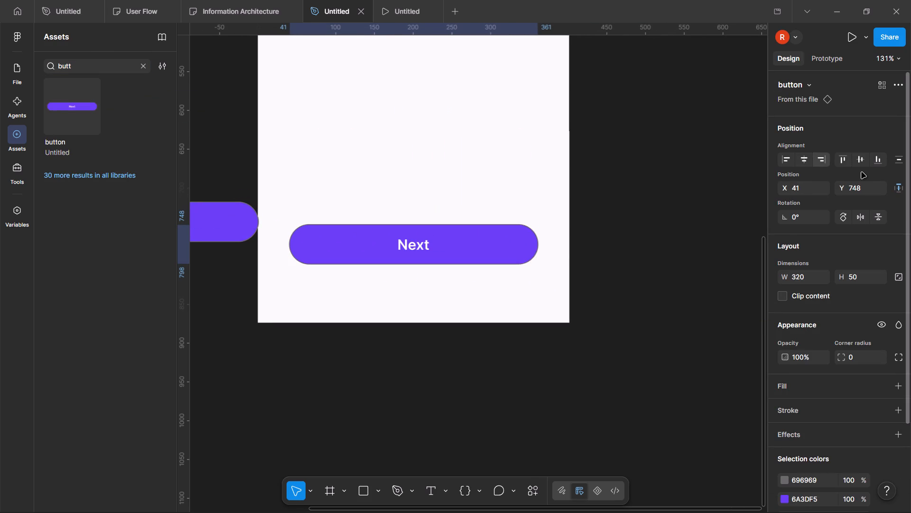
{"action": "left_click_drag", "start_coordinate": [453, 244], "coordinate": [453, 272]}
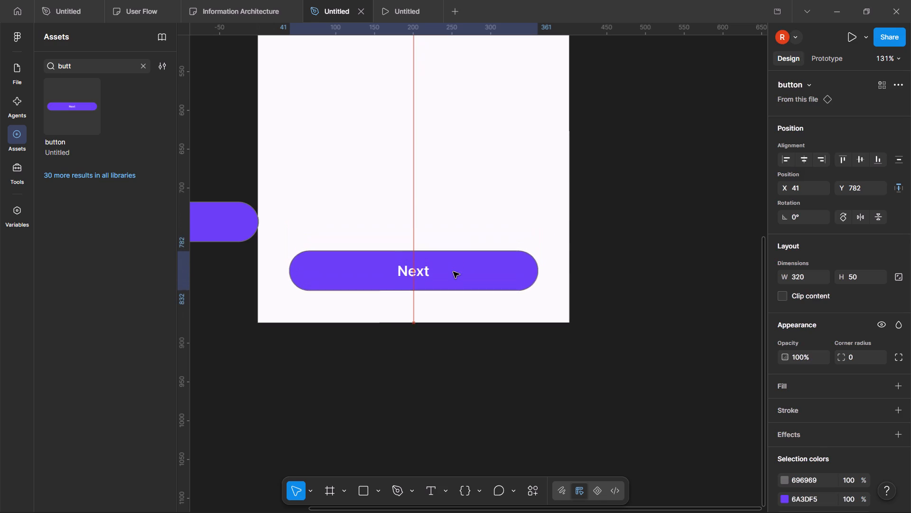
{"action": "left_click_drag", "start_coordinate": [453, 272], "coordinate": [453, 275]}
{"action": "left_click", "coordinate": [667, 215]}
Move the main button component farther away from the phone screen, to X -672, Y 624.
{"action": "scroll", "coordinate": [667, 215], "scroll_direction": "right", "scroll_amount": 3}
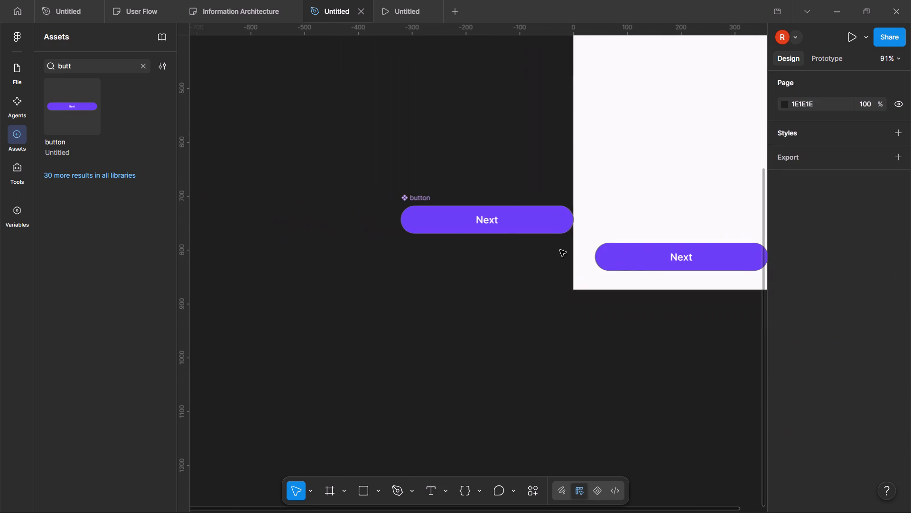
{"action": "left_click_drag", "start_coordinate": [507, 261], "coordinate": [410, 193]}
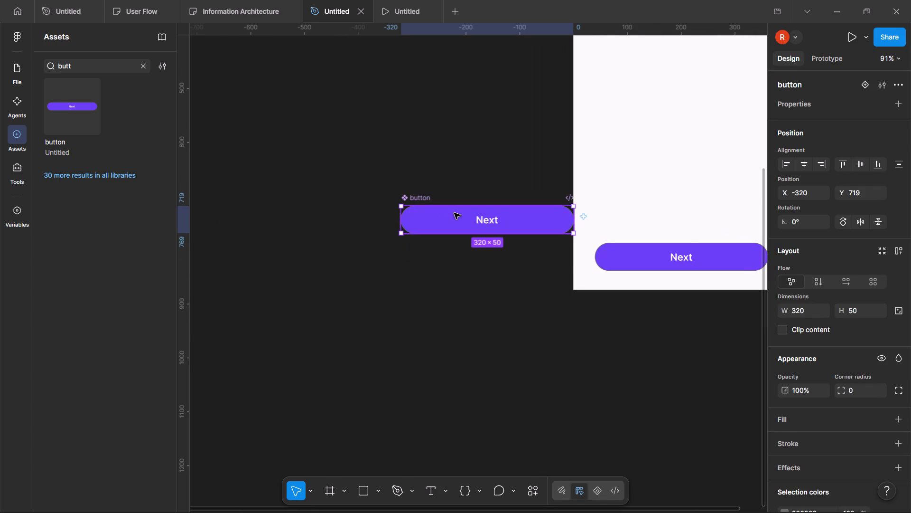
{"action": "left_click_drag", "start_coordinate": [455, 214], "coordinate": [264, 162]}
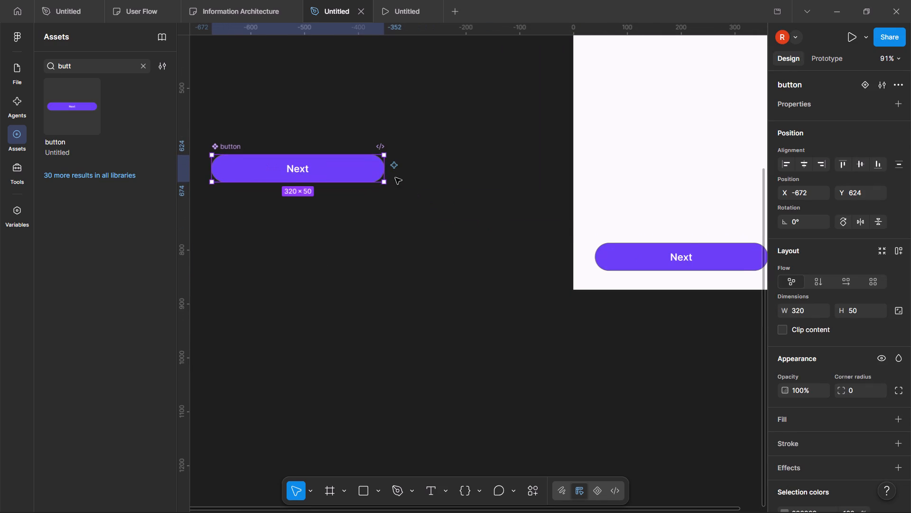
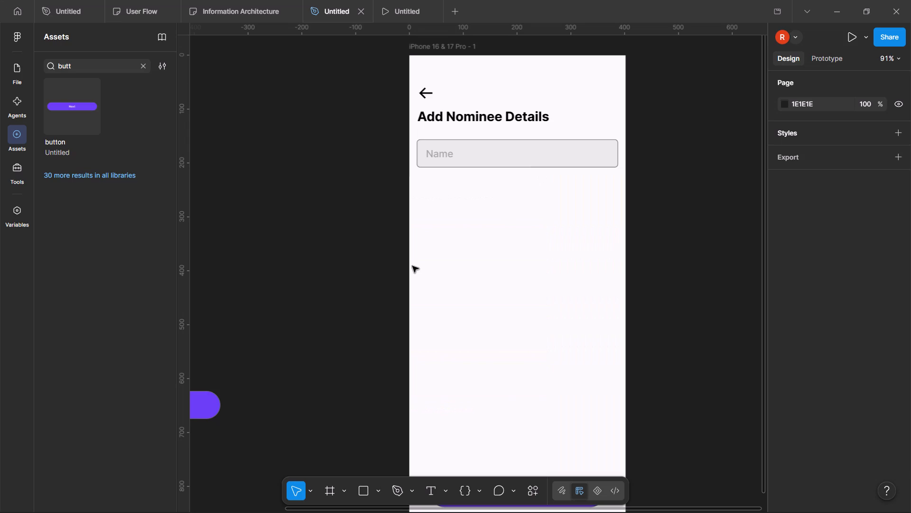
Compare with the reference screen and set the Name placeholder text to Regular weight at 50% opacity.
{"action": "key", "text": "alt+Tab"}
{"action": "key", "text": "alt+Tab"}
{"action": "key", "text": "alt+Tab"}
{"action": "key", "text": "alt+Tab"}
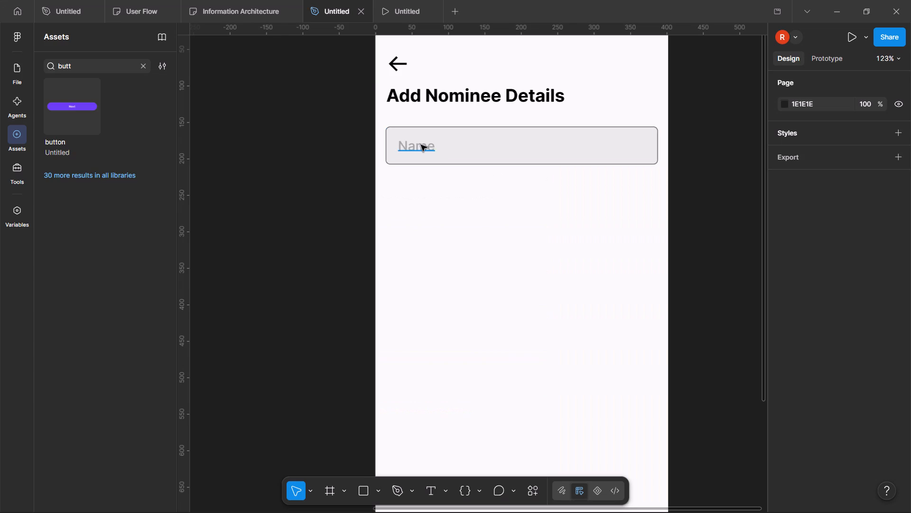
{"action": "left_click", "coordinate": [431, 145]}
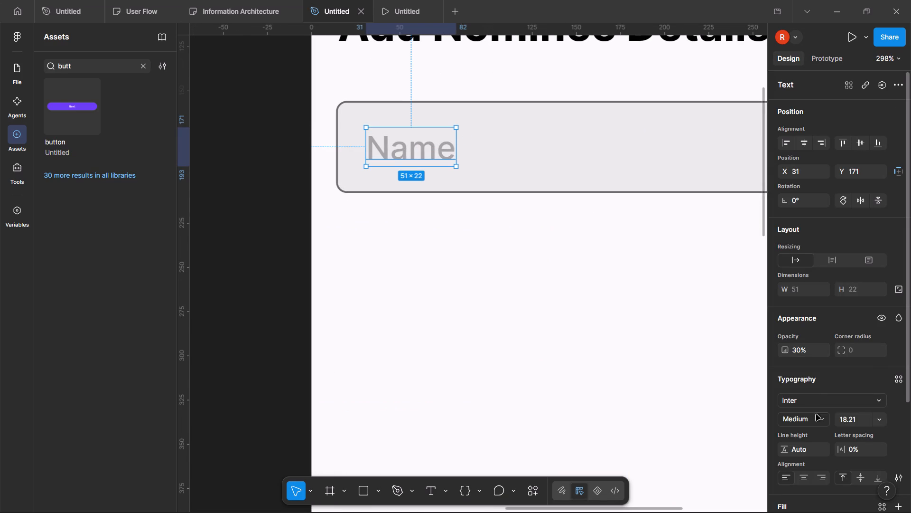
{"action": "left_click", "coordinate": [817, 420]}
{"action": "left_click", "coordinate": [817, 408]}
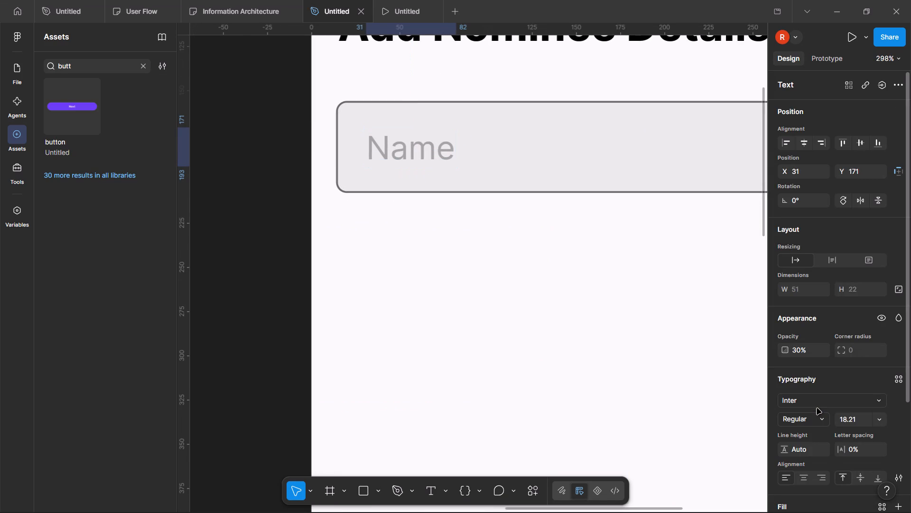
{"action": "left_click", "coordinate": [809, 354]}
{"action": "type", "text": "50"}
{"action": "key", "text": "Return"}
{"action": "left_click", "coordinate": [572, 269]}
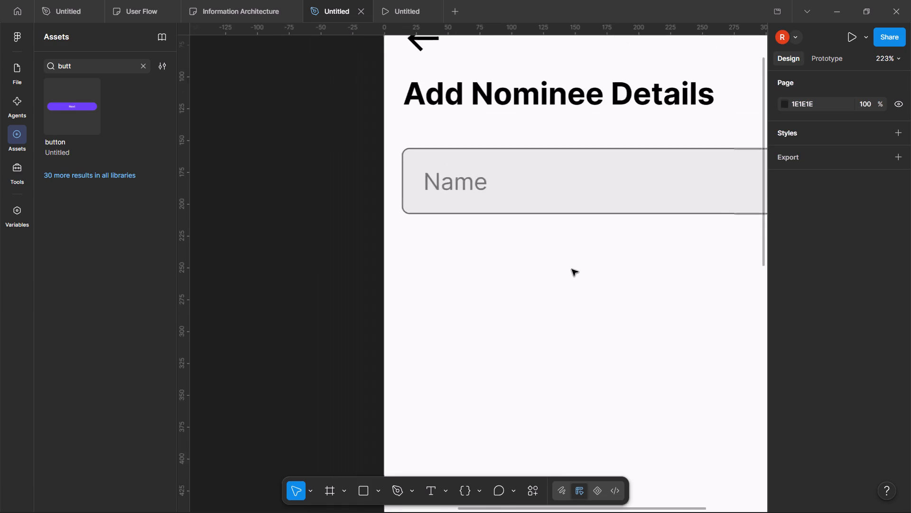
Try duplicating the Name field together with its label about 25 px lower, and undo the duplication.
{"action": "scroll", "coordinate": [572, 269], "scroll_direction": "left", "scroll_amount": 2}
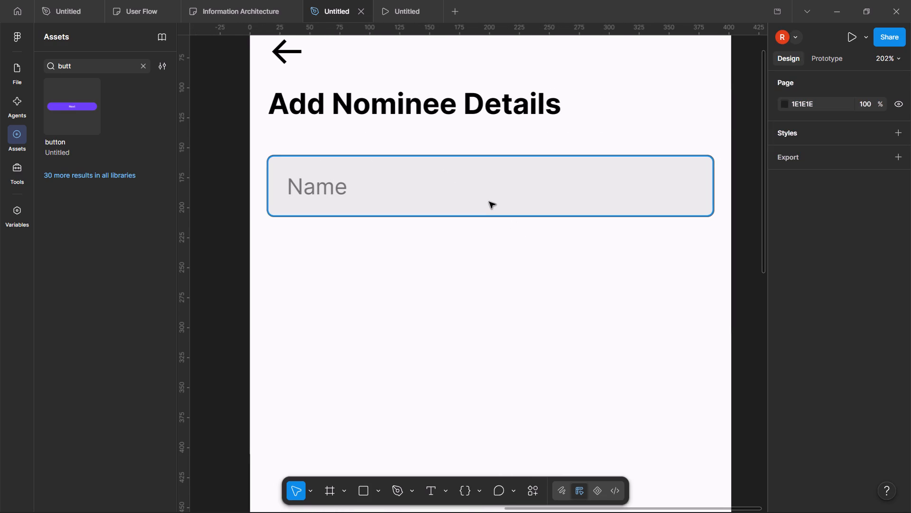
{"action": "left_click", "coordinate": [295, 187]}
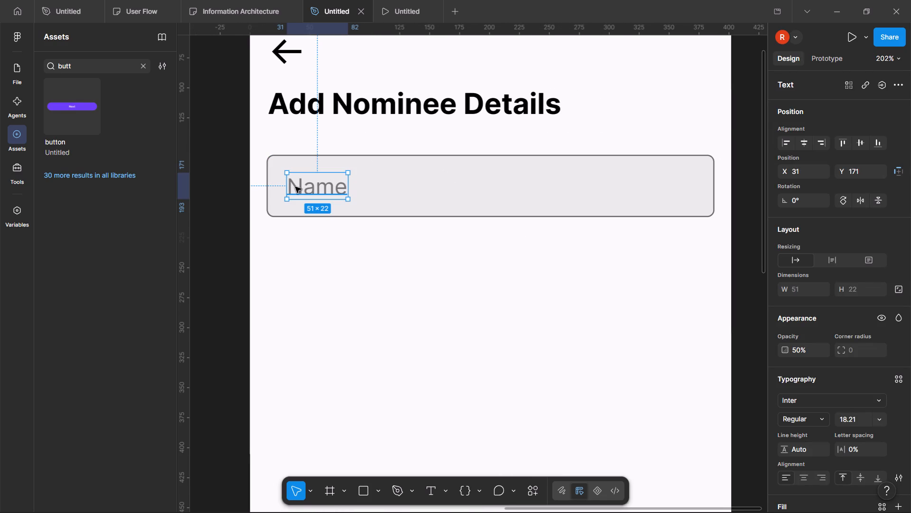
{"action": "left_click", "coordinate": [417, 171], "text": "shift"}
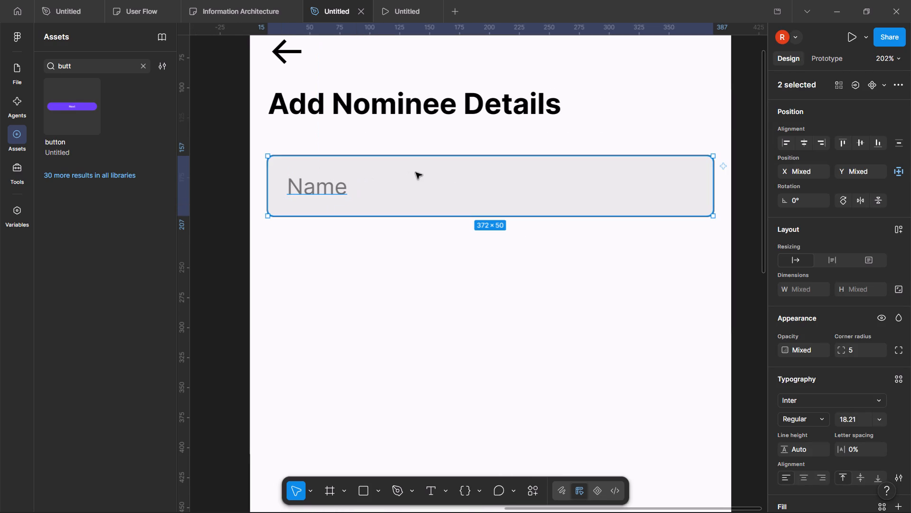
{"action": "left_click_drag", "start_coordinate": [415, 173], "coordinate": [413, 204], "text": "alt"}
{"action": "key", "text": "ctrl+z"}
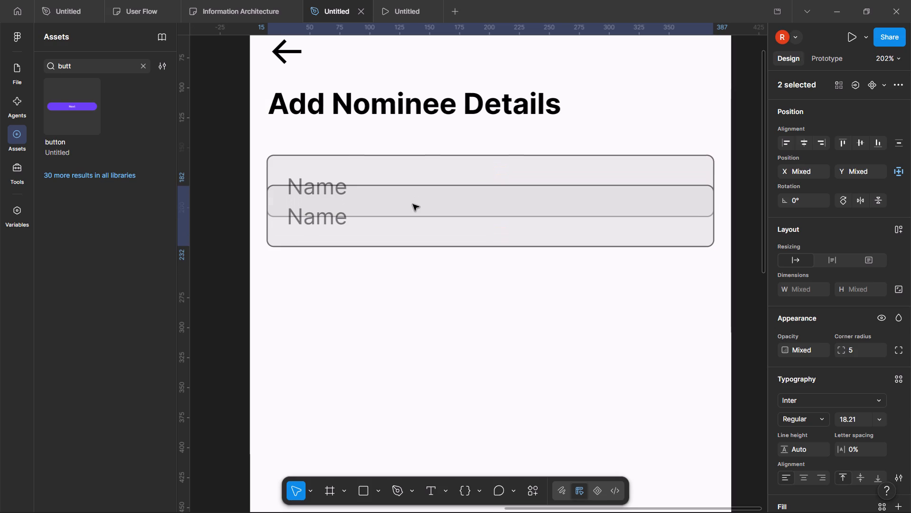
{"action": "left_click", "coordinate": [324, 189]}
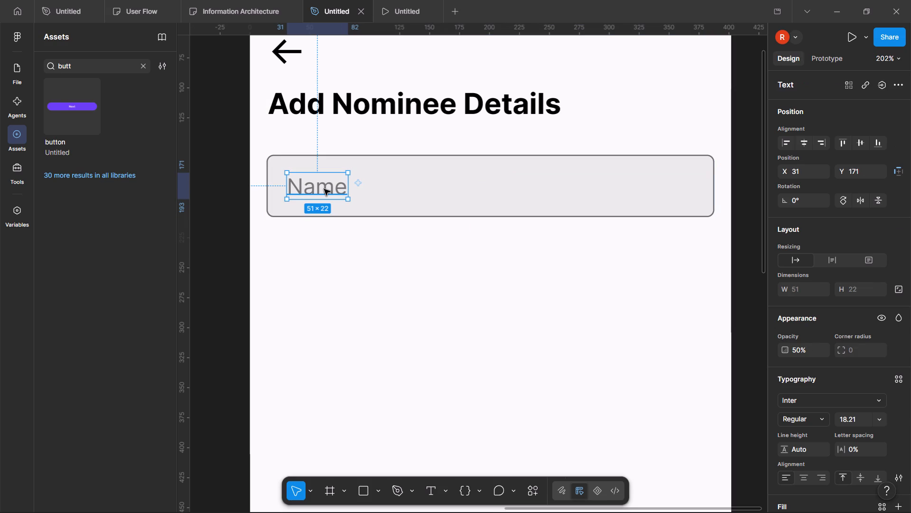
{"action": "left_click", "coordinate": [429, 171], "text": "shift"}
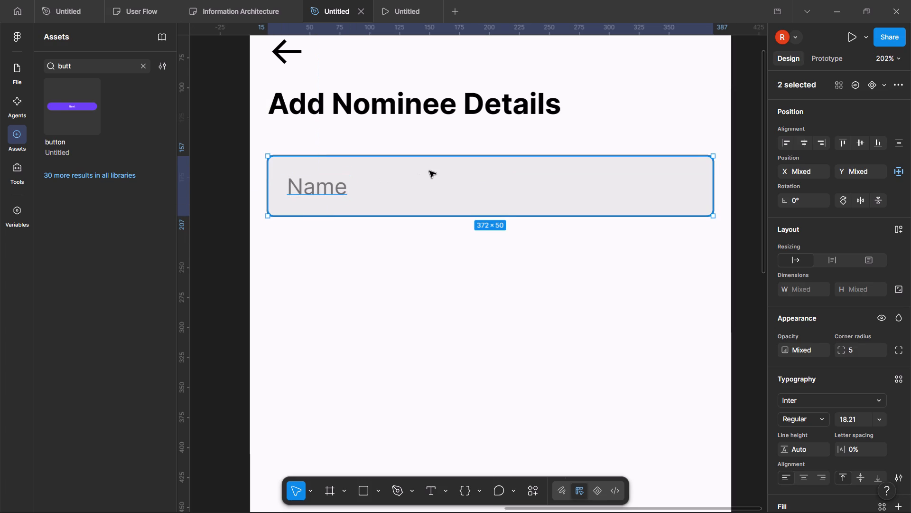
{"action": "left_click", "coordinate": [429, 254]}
Recolour the Name field's outline to match the reference, sampling the Next button's purple 6A3DF5.
{"action": "key", "text": "alt+Tab"}
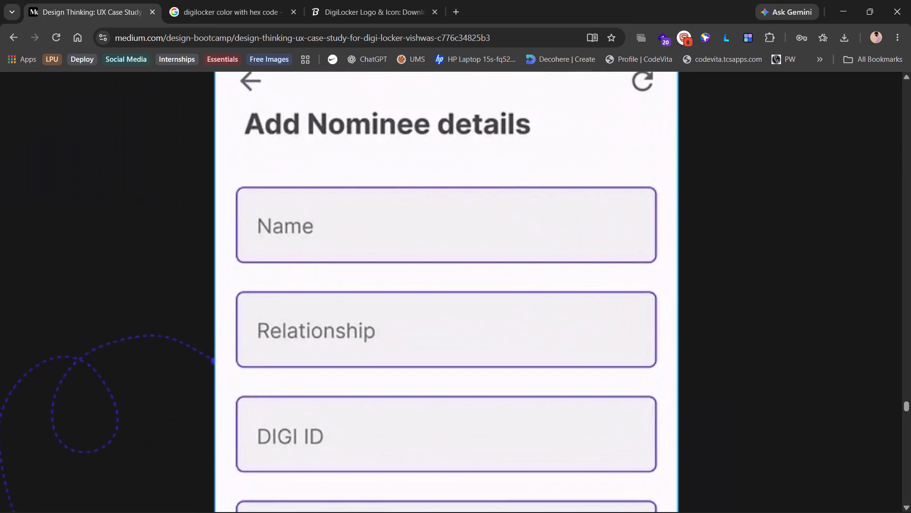
{"action": "key", "text": "alt+Tab"}
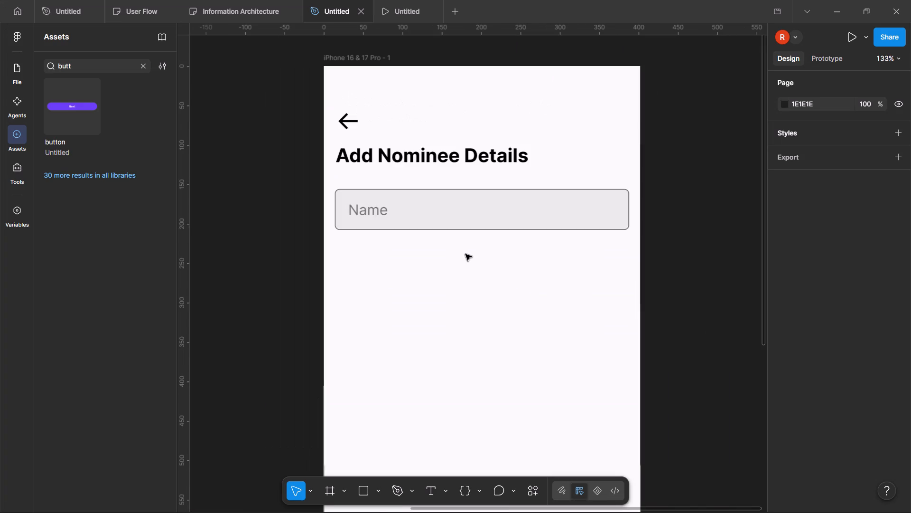
{"action": "left_click", "coordinate": [460, 211]}
{"action": "scroll", "coordinate": [799, 419], "scroll_direction": "down", "scroll_amount": 1}
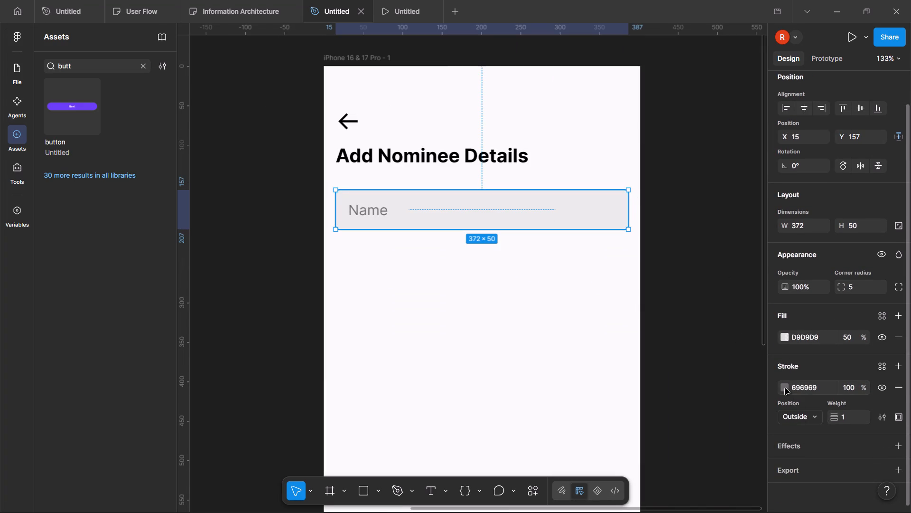
{"action": "left_click", "coordinate": [785, 389]}
{"action": "left_click", "coordinate": [646, 424]}
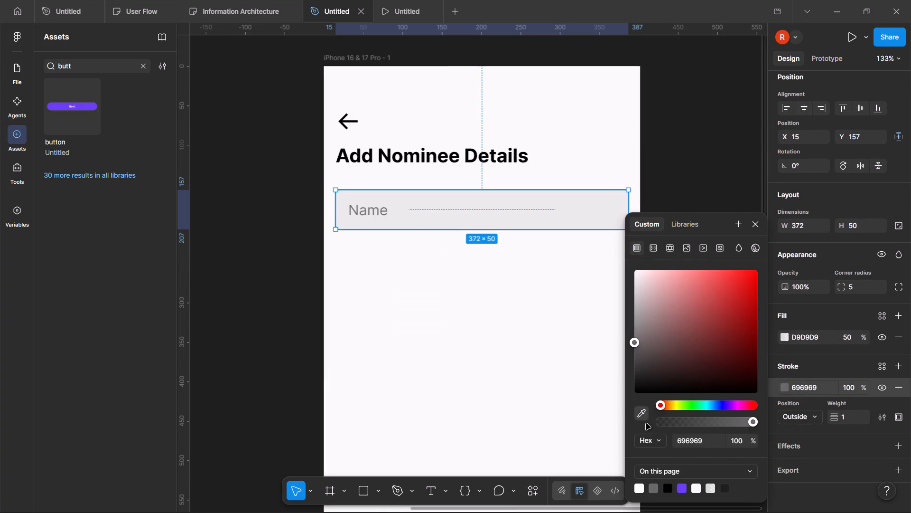
{"action": "scroll", "coordinate": [568, 397], "scroll_direction": "down", "scroll_amount": 4}
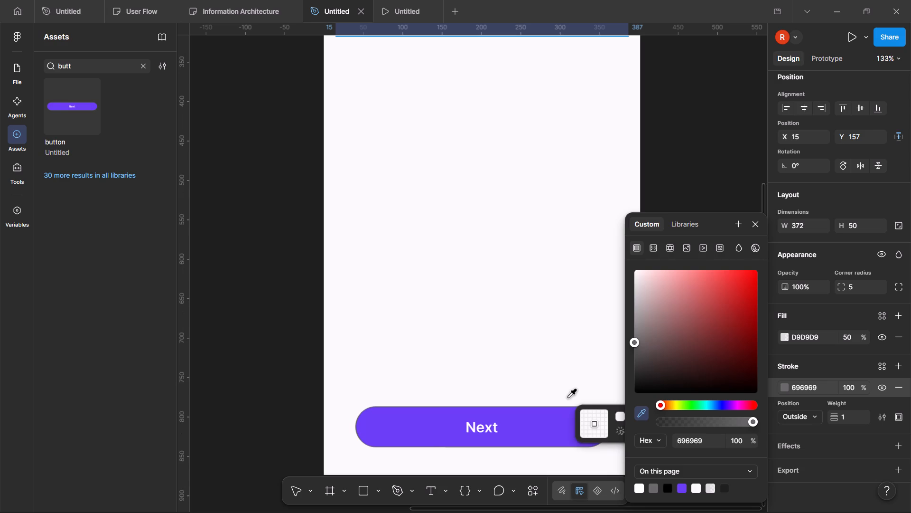
{"action": "left_click", "coordinate": [551, 437]}
{"action": "scroll", "coordinate": [568, 376], "scroll_direction": "up", "scroll_amount": 2}
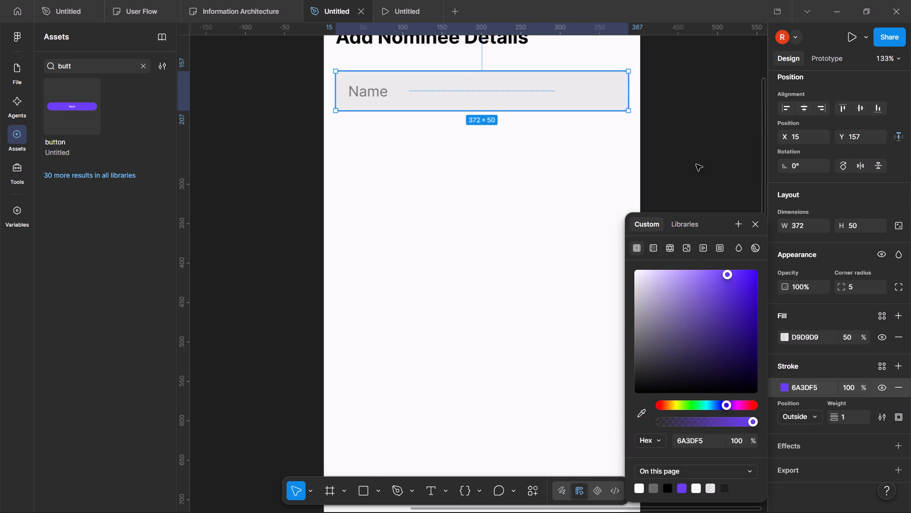
{"action": "left_click", "coordinate": [728, 128]}
{"action": "scroll", "coordinate": [728, 128], "scroll_direction": "up", "scroll_amount": 2}
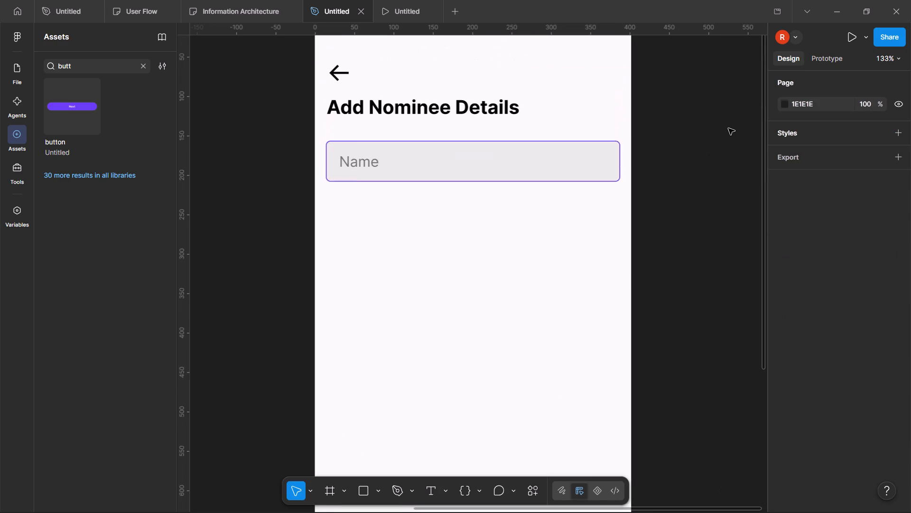
{"action": "key", "text": "alt+Tab"}
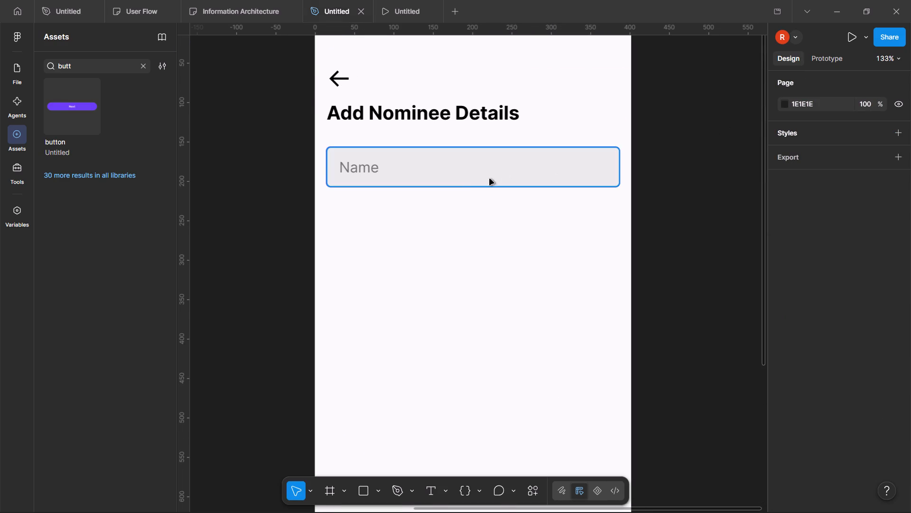
{"action": "left_click", "coordinate": [755, 206]}
{"action": "key", "text": "alt+Tab"}
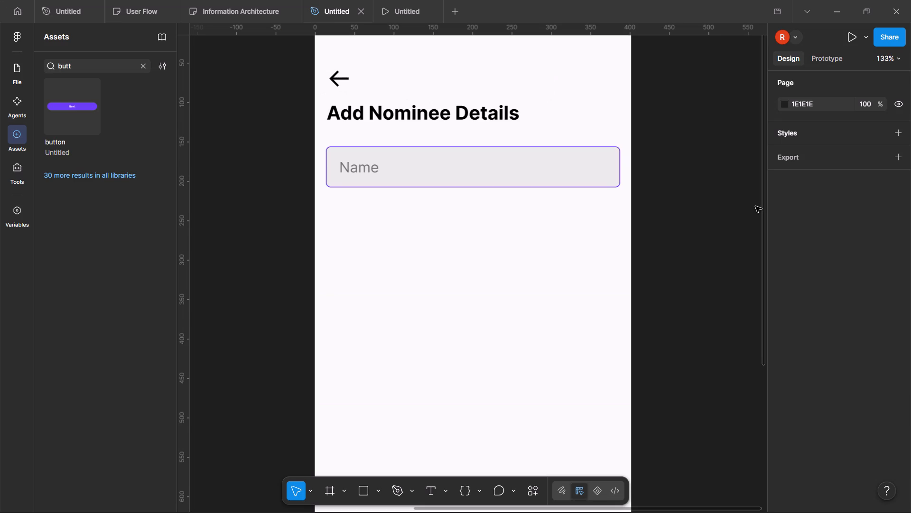
Wrap the Name field's rectangle and its placeholder text together in a frame.
{"action": "scroll", "coordinate": [513, 202], "scroll_direction": "right", "scroll_amount": 1}
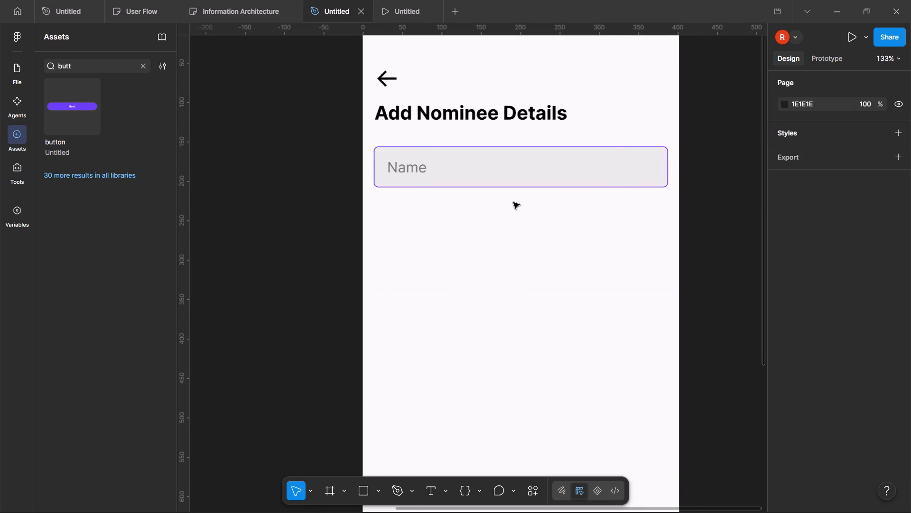
{"action": "scroll", "coordinate": [513, 202], "scroll_direction": "right", "scroll_amount": 1}
{"action": "scroll", "coordinate": [513, 202], "scroll_direction": "down", "scroll_amount": 1}
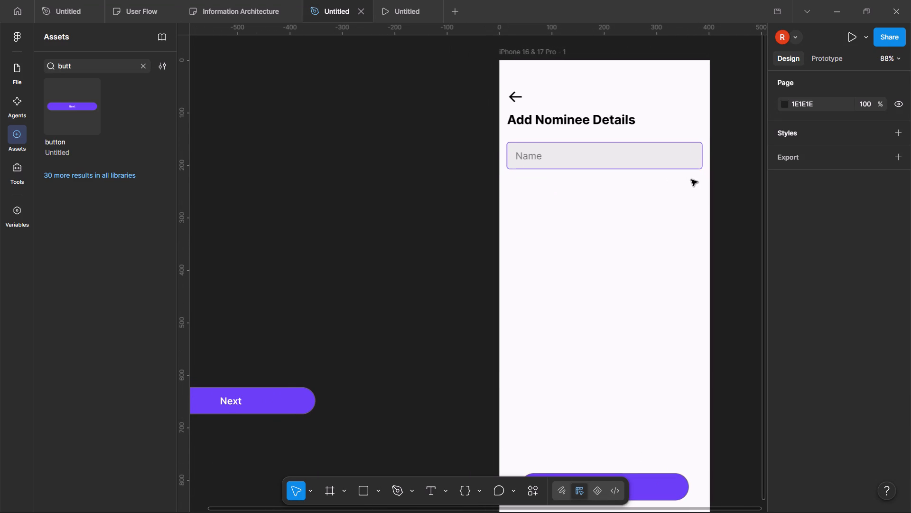
{"action": "left_click_drag", "start_coordinate": [691, 180], "coordinate": [512, 149]}
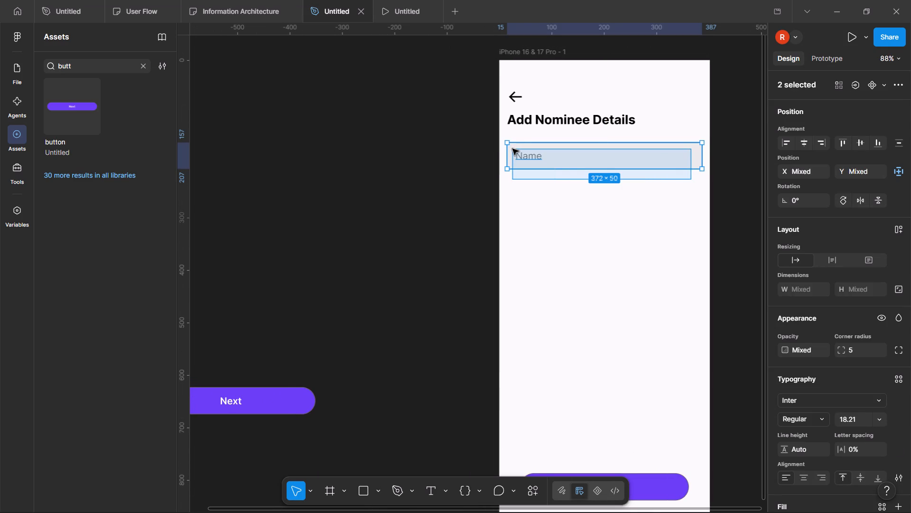
{"action": "left_click_drag", "start_coordinate": [512, 149], "coordinate": [514, 143]}
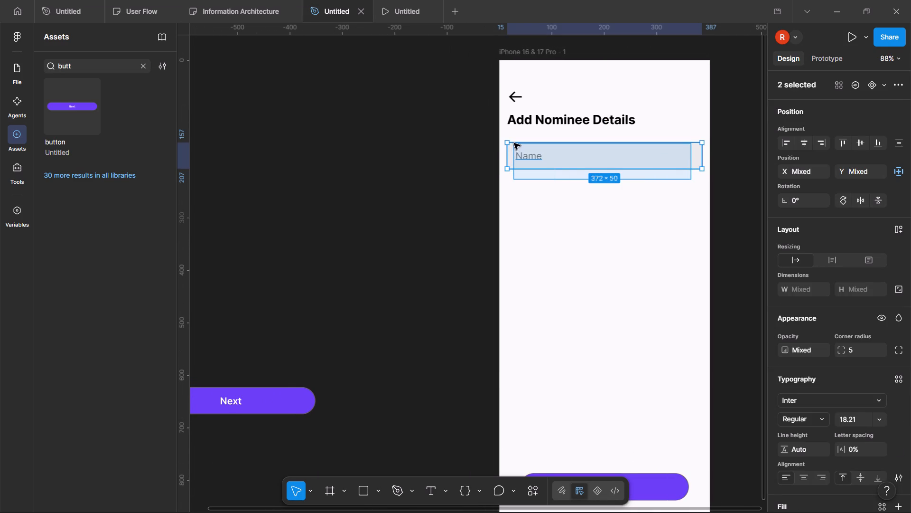
{"action": "left_click_drag", "start_coordinate": [514, 143], "coordinate": [514, 136]}
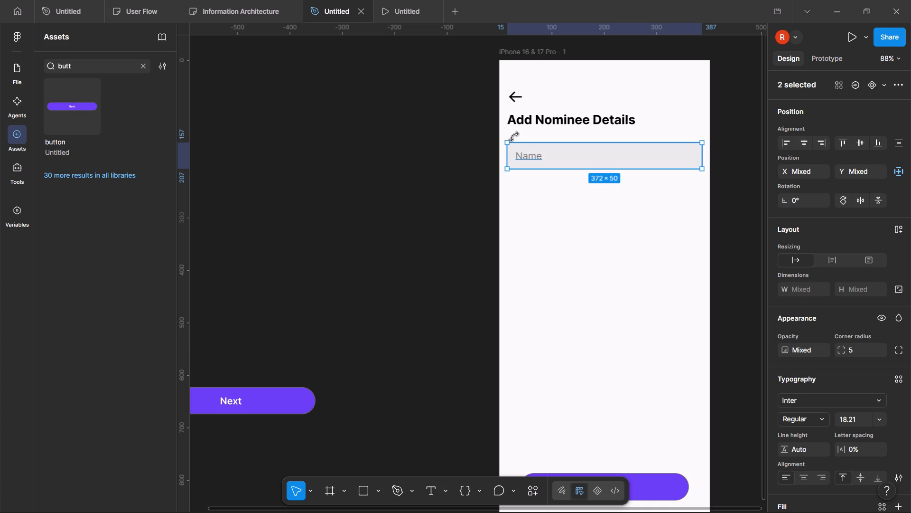
{"action": "key", "text": "ctrl+alt+g"}
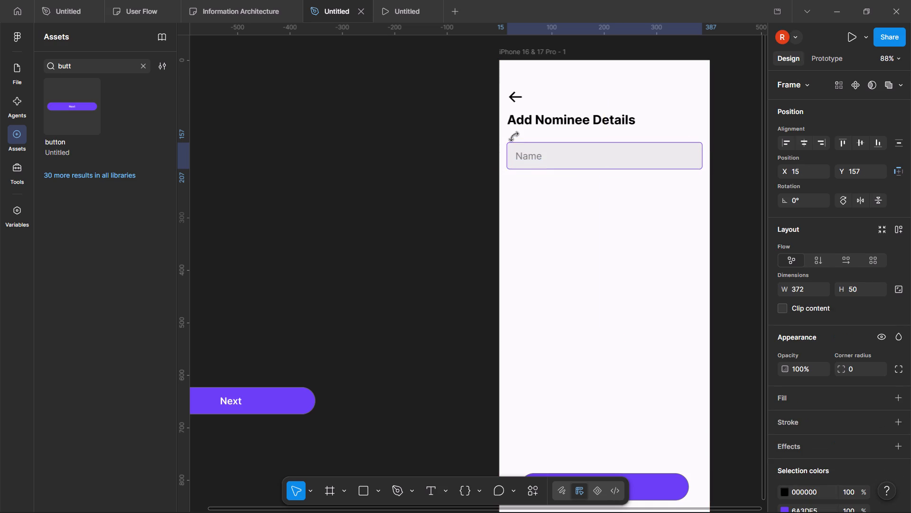
Move the framed Name field out of the phone screen to X -656, Y 234, above the main button component.
{"action": "left_click_drag", "start_coordinate": [591, 165], "coordinate": [239, 205]}
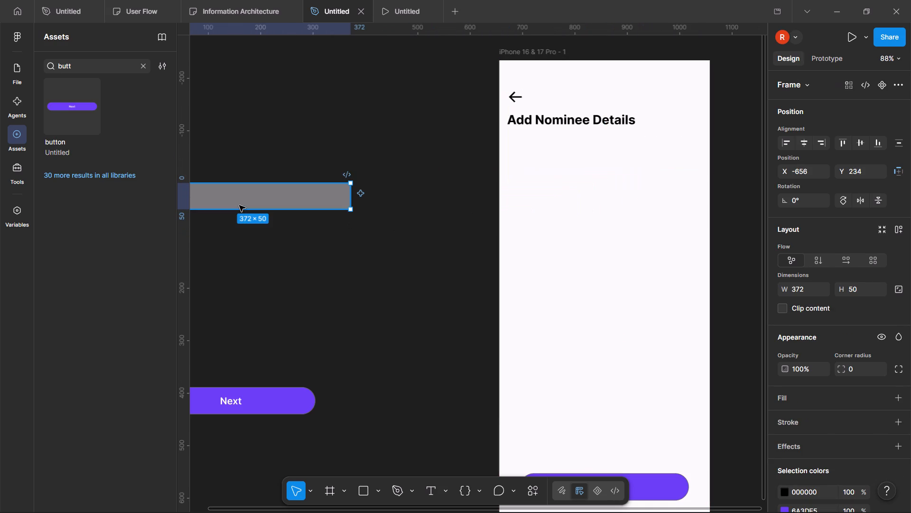
{"action": "scroll", "coordinate": [307, 239], "scroll_direction": "right", "scroll_amount": 1}
{"action": "left_click", "coordinate": [370, 273]}
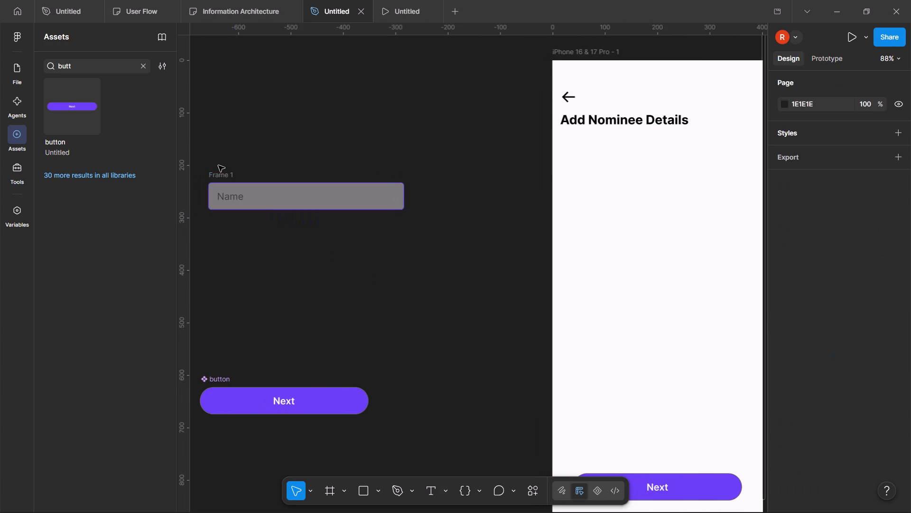
Rename the Name field's frame as Input Field.
{"action": "double_click", "coordinate": [212, 170]}
{"action": "key", "text": "BackSpace"}
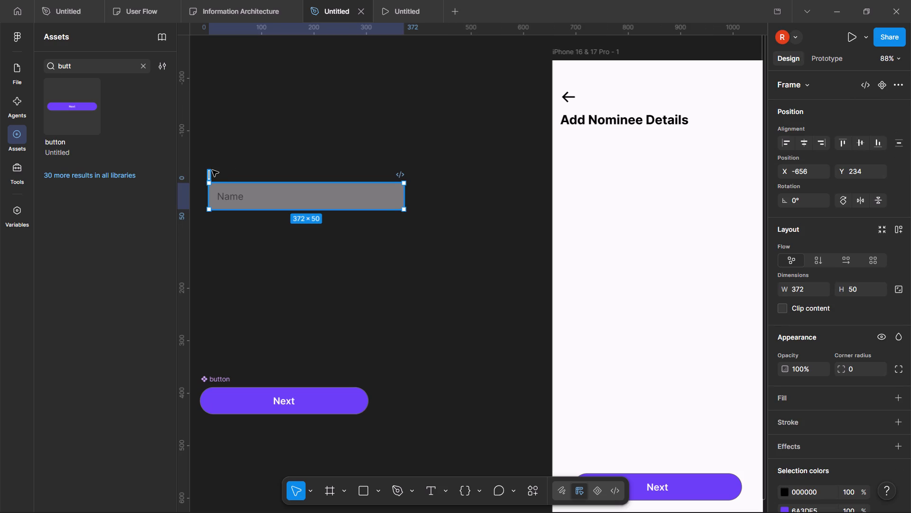
{"action": "type", "text": "Input"}
{"action": "key", "text": "space"}
{"action": "type", "text": "Field"}
{"action": "key", "text": "Return"}
Create a component from the rectangle and Name text inside the Input Field frame.
{"action": "left_click", "coordinate": [277, 137]}
{"action": "scroll", "coordinate": [306, 148], "scroll_direction": "right", "scroll_amount": 1}
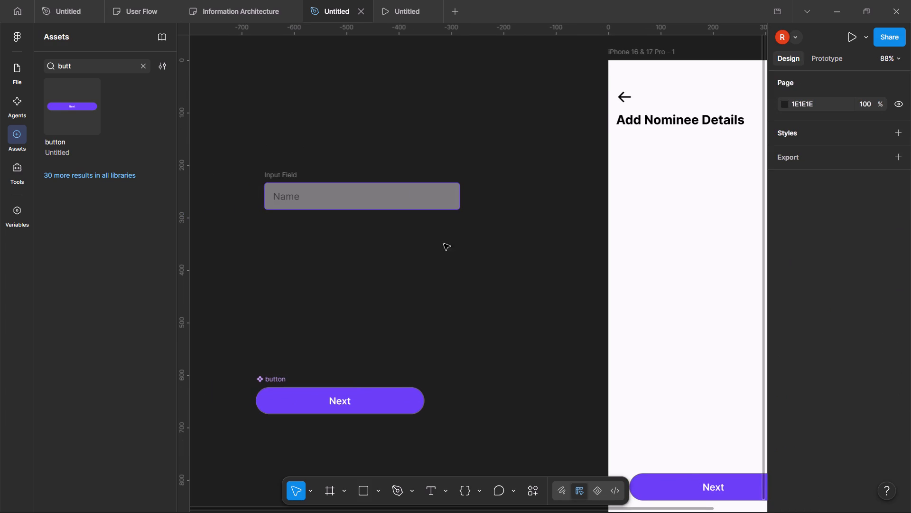
{"action": "left_click_drag", "start_coordinate": [458, 258], "coordinate": [264, 170]}
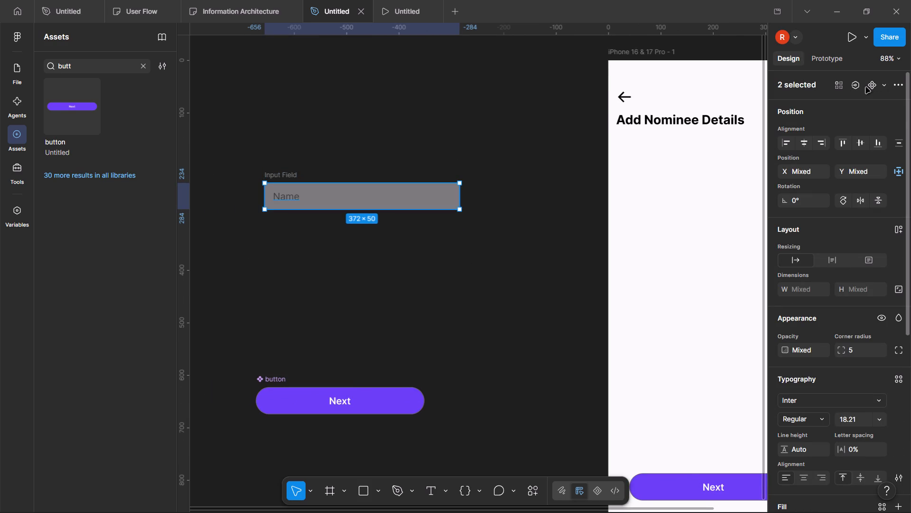
{"action": "left_click", "coordinate": [879, 88]}
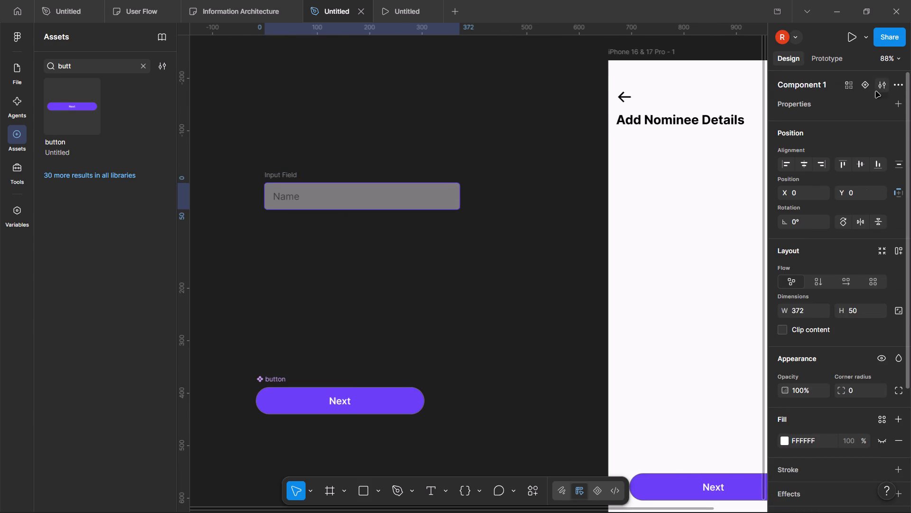
{"action": "left_click", "coordinate": [535, 149]}
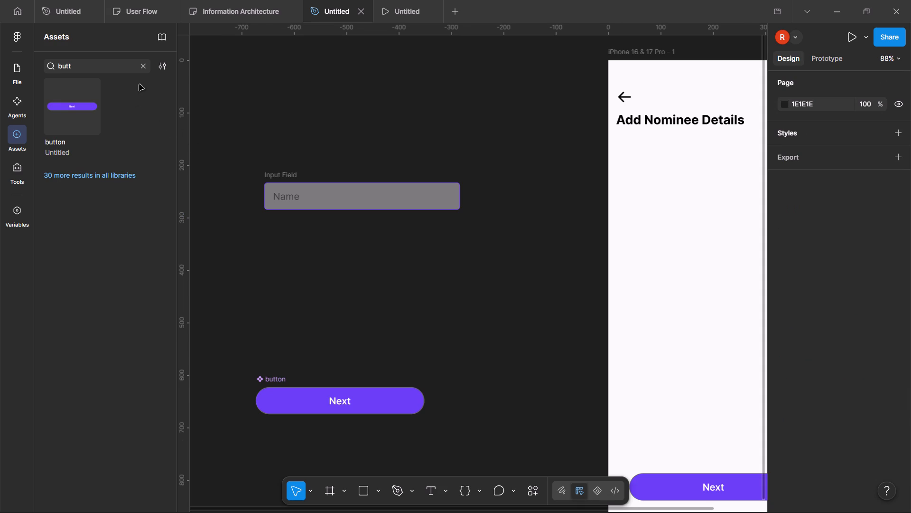
Clear the asset search, open the components created in this file, and view the details of Component 1.
{"action": "left_click", "coordinate": [143, 70]}
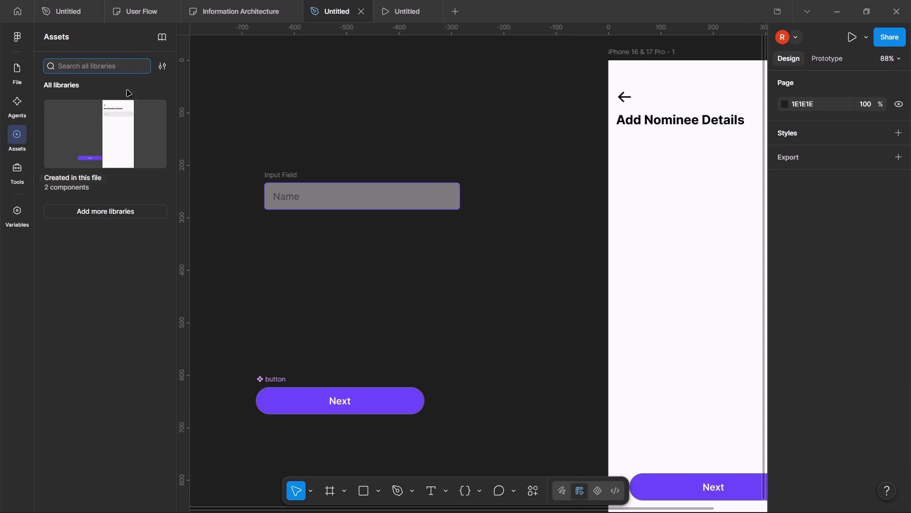
{"action": "left_click", "coordinate": [77, 165]}
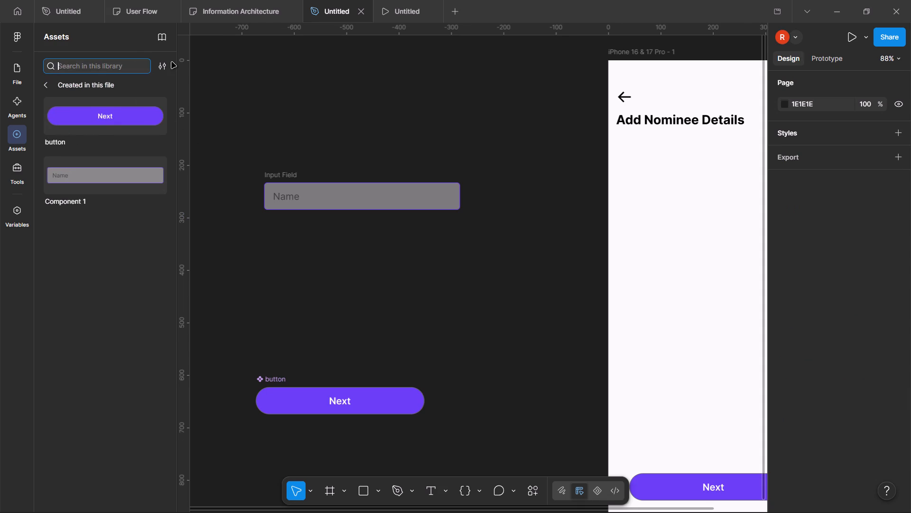
{"action": "left_click", "coordinate": [218, 111]}
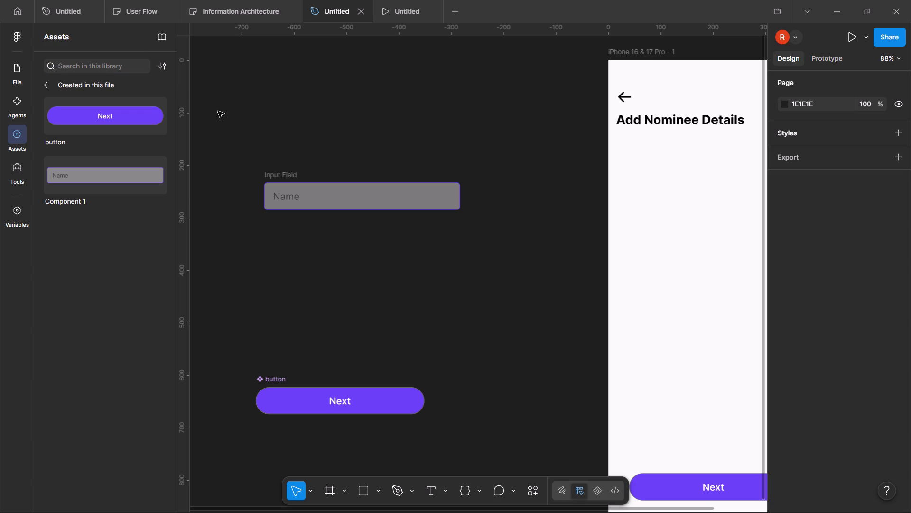
{"action": "left_click", "coordinate": [102, 174]}
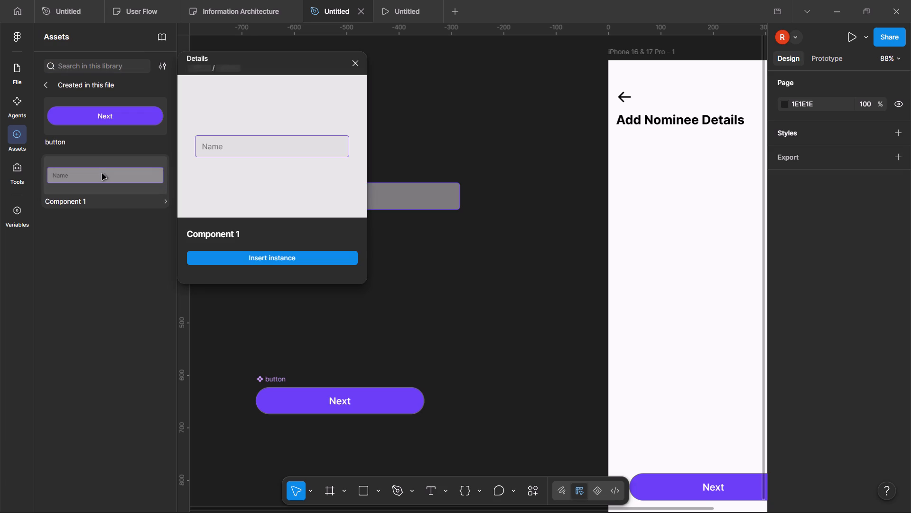
{"action": "left_click", "coordinate": [356, 72]}
{"action": "left_click", "coordinate": [354, 61]}
Move the Input Field frame slightly up and closer to the phone screen, leaving it outside the screen.
{"action": "scroll", "coordinate": [345, 98], "scroll_direction": "left", "scroll_amount": 1}
{"action": "left_click_drag", "start_coordinate": [294, 195], "coordinate": [429, 178]}
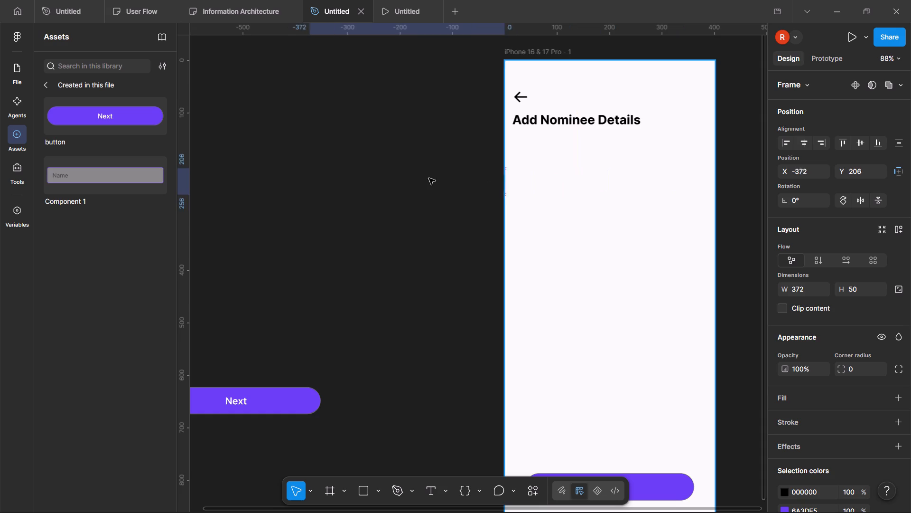
{"action": "left_click_drag", "start_coordinate": [429, 178], "coordinate": [325, 166]}
{"action": "left_click", "coordinate": [270, 238]}
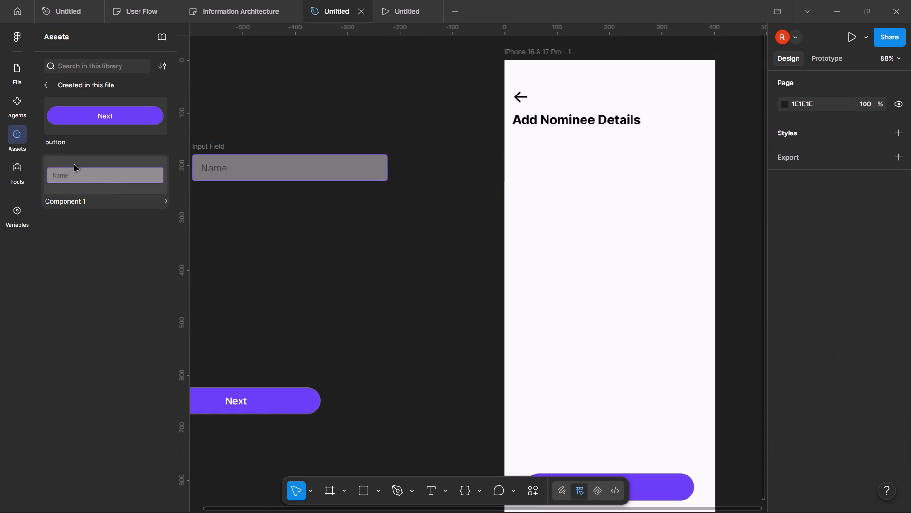
Place an instance of Component 1 below the Add Nominee Details heading, centred horizontally at X 15, Y 182.
{"action": "left_click", "coordinate": [72, 164]}
{"action": "left_click_drag", "start_coordinate": [110, 173], "coordinate": [595, 151]}
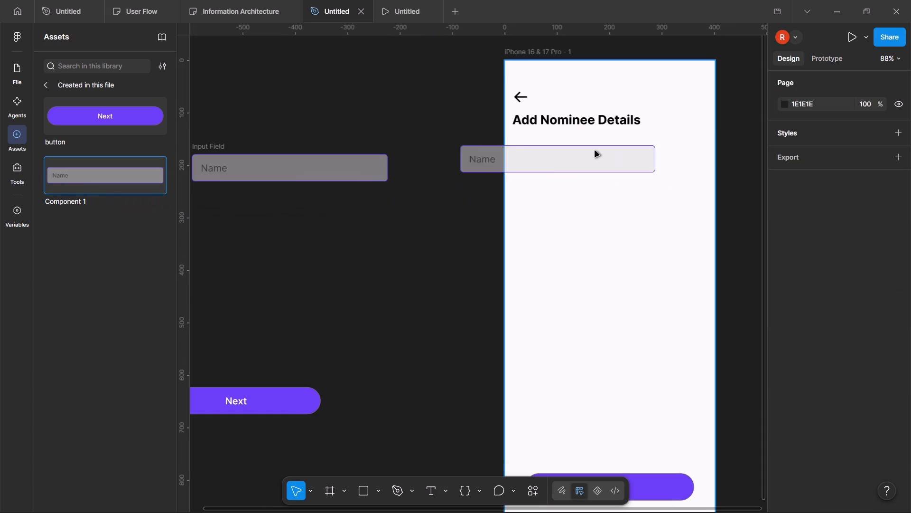
{"action": "left_click_drag", "start_coordinate": [595, 151], "coordinate": [606, 169]}
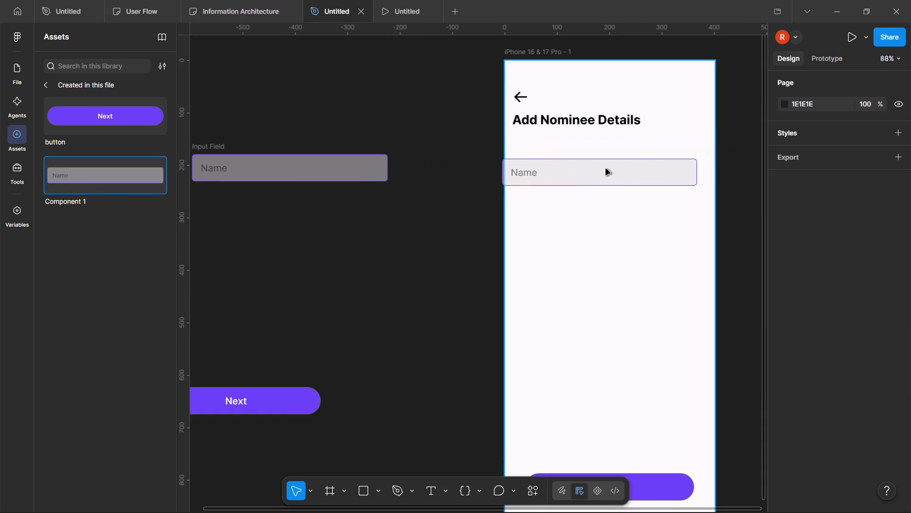
{"action": "left_click_drag", "start_coordinate": [606, 169], "coordinate": [622, 172]}
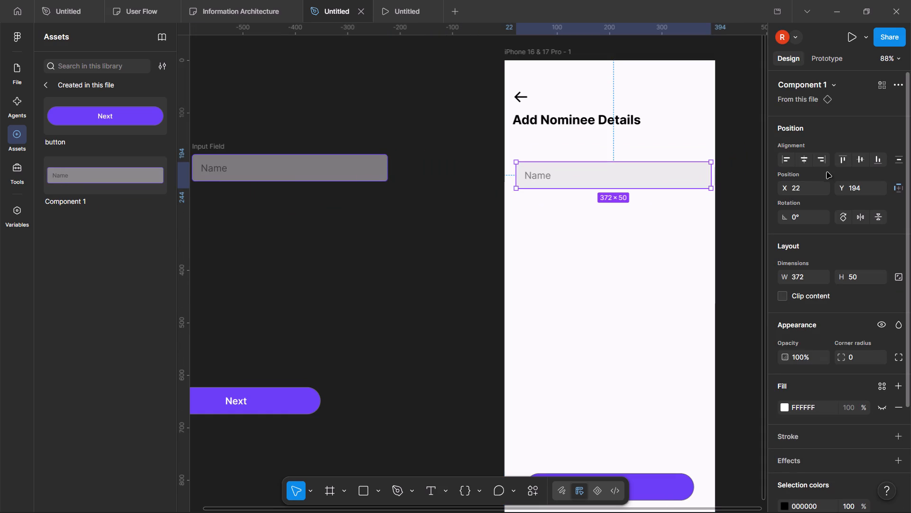
{"action": "left_click", "coordinate": [809, 165]}
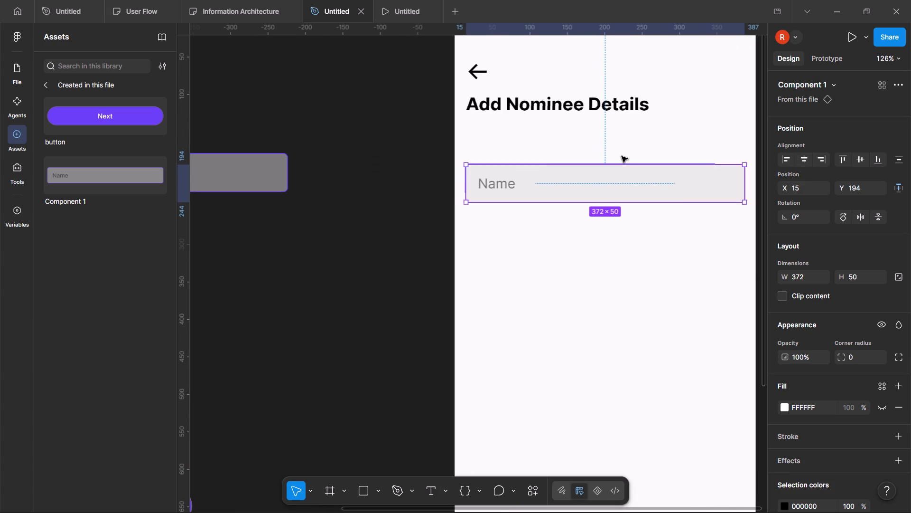
{"action": "left_click", "coordinate": [413, 175]}
{"action": "scroll", "coordinate": [413, 175], "scroll_direction": "left", "scroll_amount": 2}
{"action": "left_click_drag", "start_coordinate": [500, 190], "coordinate": [499, 181]}
Check the Add Nominee Details screen in the prototype preview and return to the design file.
{"action": "left_click", "coordinate": [391, 0]}
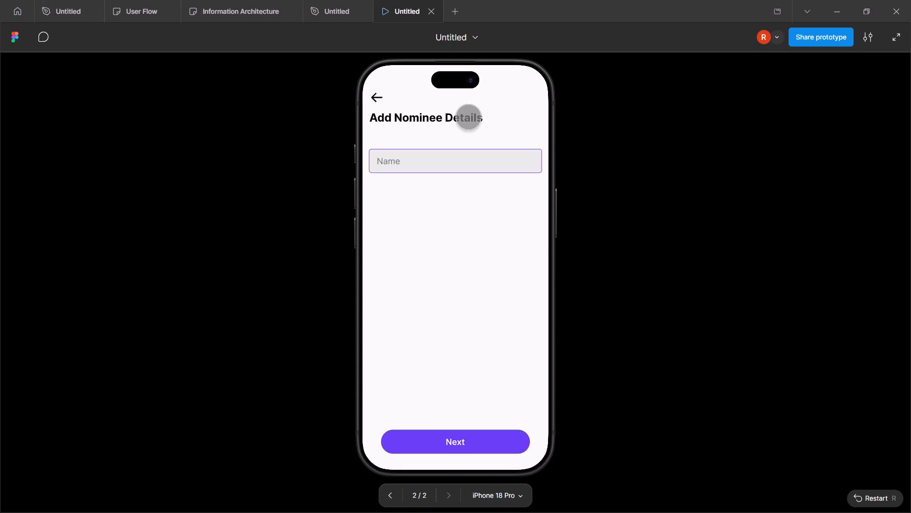
{"action": "left_click", "coordinate": [332, 0]}
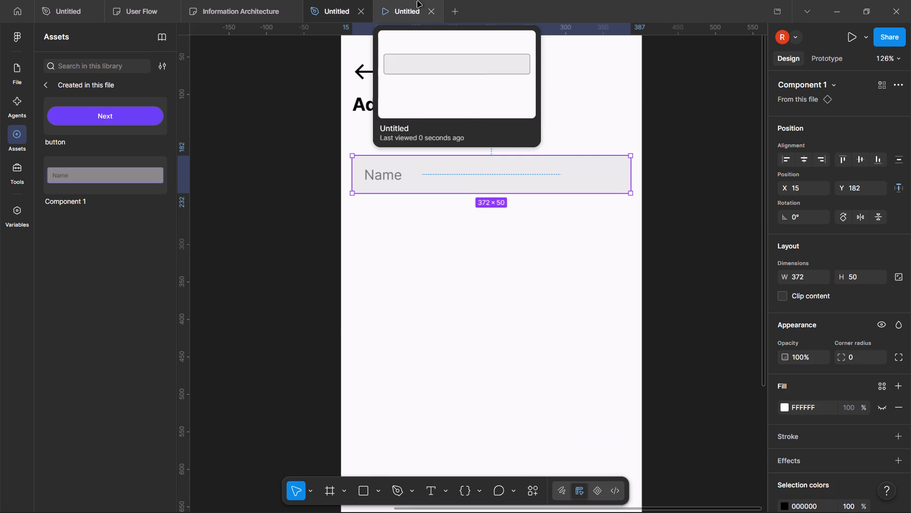
{"action": "left_click", "coordinate": [418, 1]}
{"action": "left_click", "coordinate": [350, 0]}
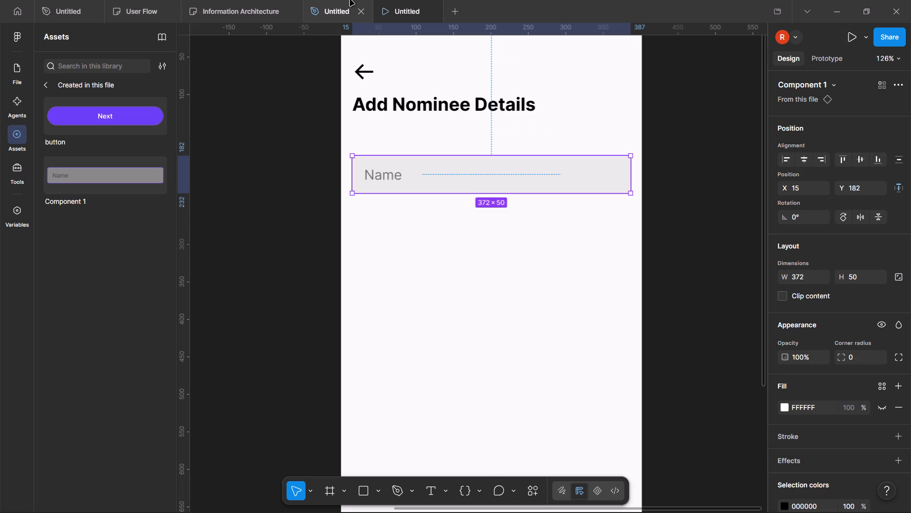
Switch to Chrome and examine the reference case study screen for the input fields that follow Name.
{"action": "left_click", "coordinate": [278, 187]}
{"action": "scroll", "coordinate": [278, 187], "scroll_direction": "right", "scroll_amount": 3}
{"action": "key", "text": "alt+Tab"}
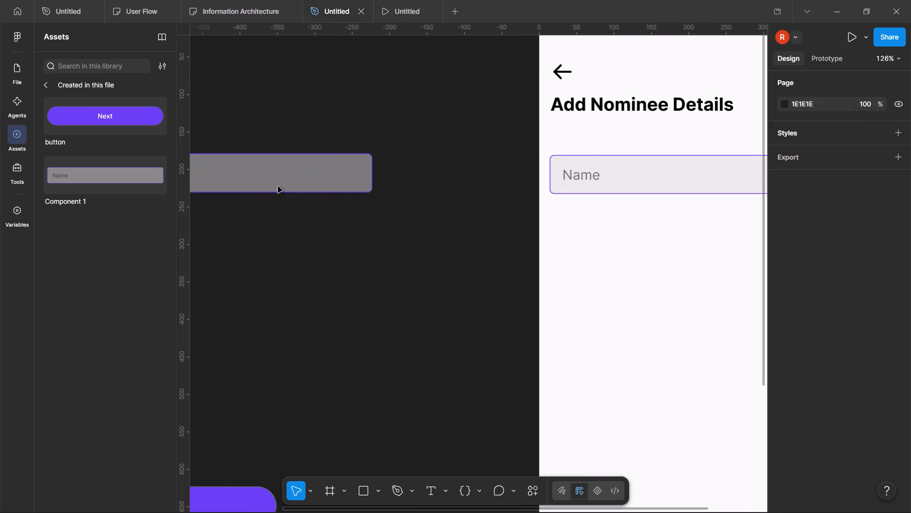
{"action": "scroll", "coordinate": [278, 187], "scroll_direction": "down", "scroll_amount": 3}
{"action": "scroll", "coordinate": [278, 187], "scroll_direction": "left", "scroll_amount": 1}
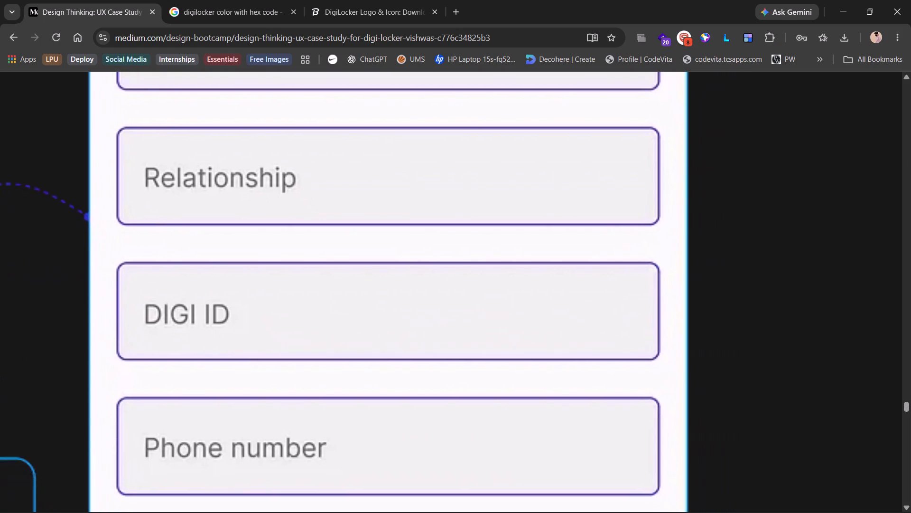
{"action": "scroll", "coordinate": [278, 187], "scroll_direction": "left", "scroll_amount": 1}
{"action": "key", "text": "alt+Tab"}
Place three more instances of Component 1 below the Name field, at Y 261, Y 362 and Y 436.
{"action": "left_click_drag", "start_coordinate": [126, 176], "coordinate": [542, 243]}
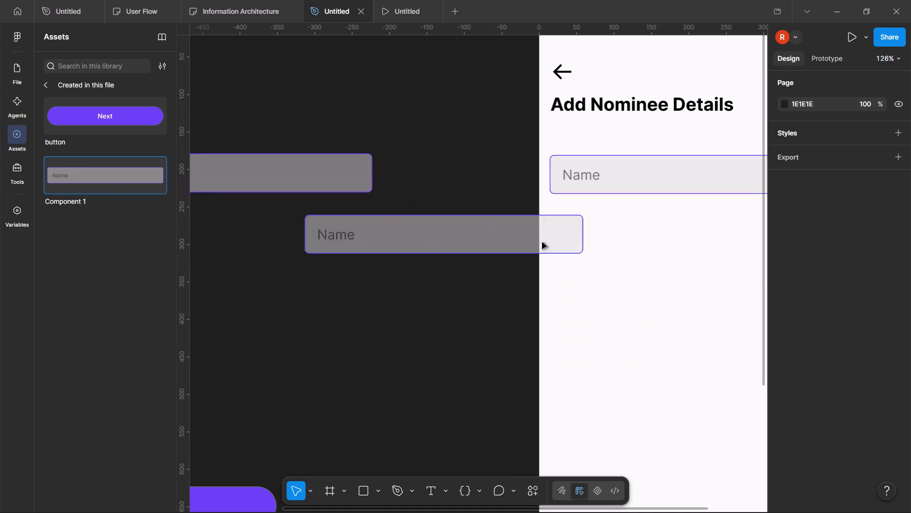
{"action": "left_click_drag", "start_coordinate": [542, 243], "coordinate": [682, 252]}
{"action": "scroll", "coordinate": [682, 252], "scroll_direction": "left", "scroll_amount": 2}
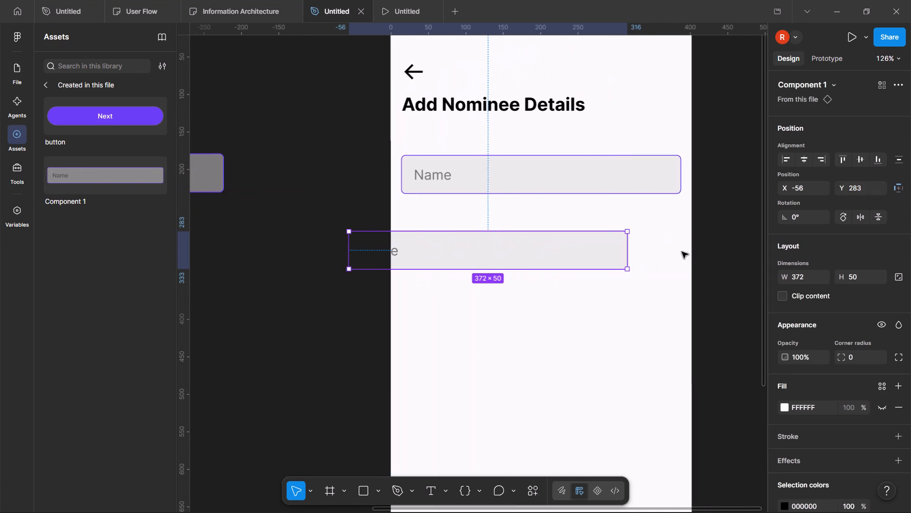
{"action": "left_click_drag", "start_coordinate": [506, 258], "coordinate": [558, 241]}
{"action": "left_click_drag", "start_coordinate": [118, 165], "coordinate": [550, 290]}
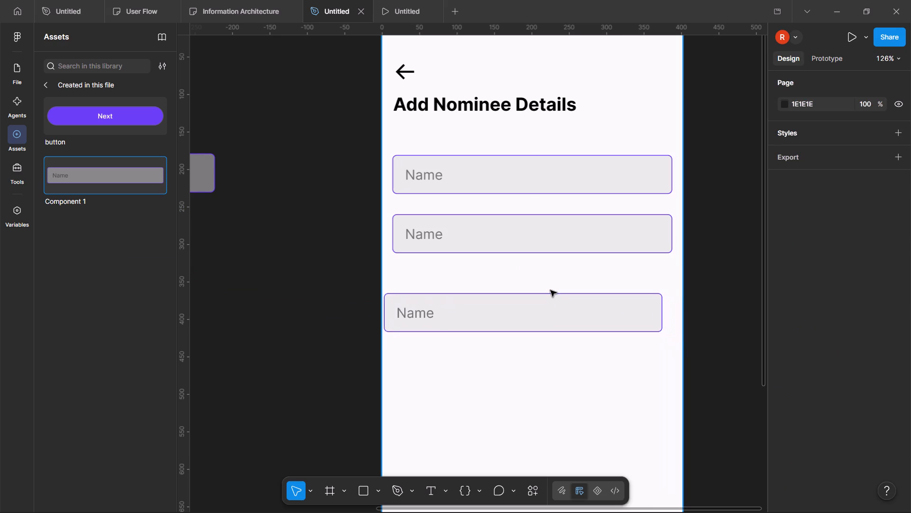
{"action": "left_click_drag", "start_coordinate": [550, 290], "coordinate": [565, 288]}
{"action": "left_click_drag", "start_coordinate": [114, 165], "coordinate": [330, 301]}
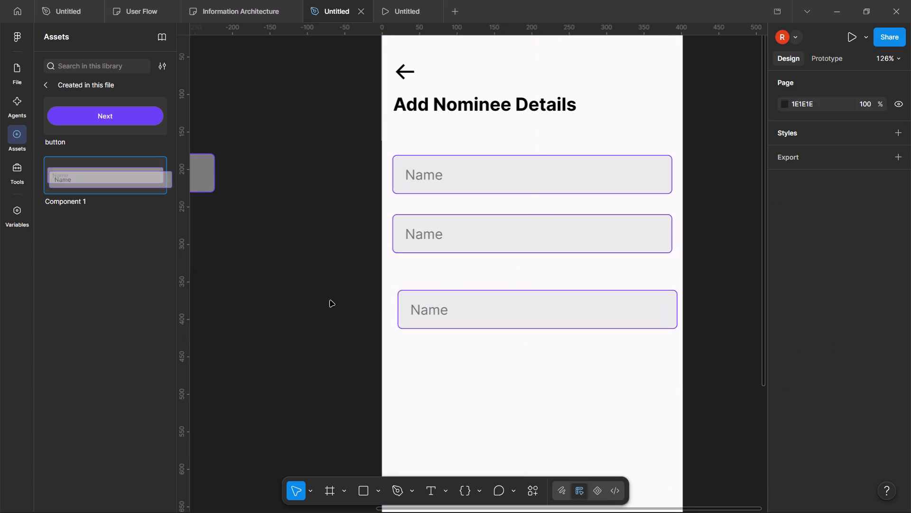
{"action": "left_click_drag", "start_coordinate": [330, 301], "coordinate": [555, 342]}
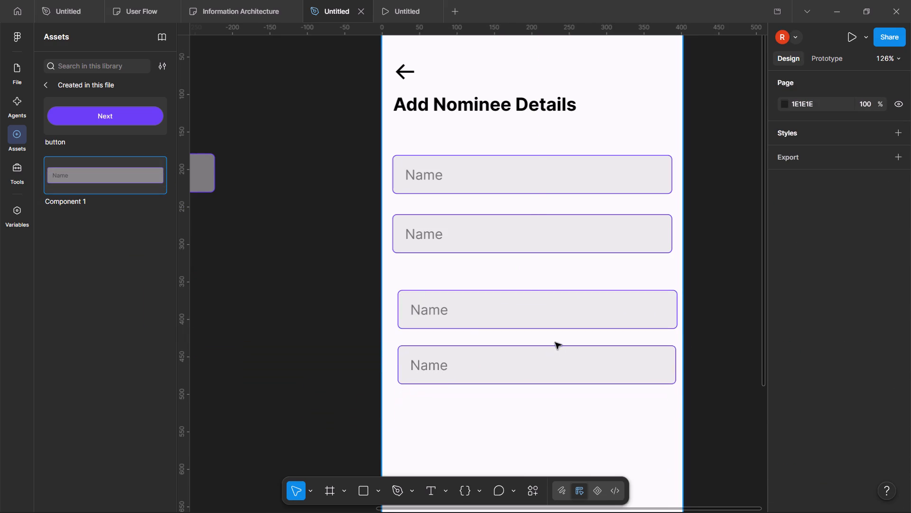
{"action": "left_click_drag", "start_coordinate": [555, 342], "coordinate": [550, 344]}
Replace the placeholder text of the second input field with "Relationship", matching the Chrome reference.
{"action": "double_click", "coordinate": [424, 232]}
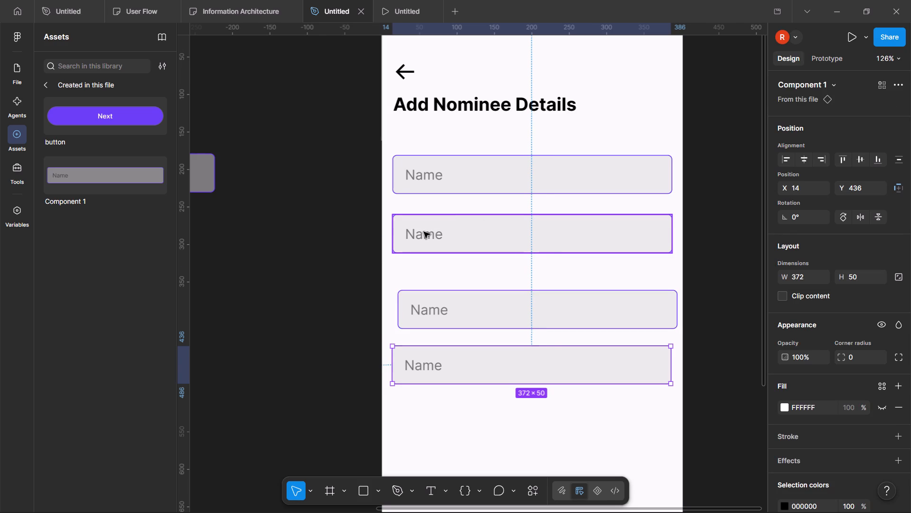
{"action": "key", "text": "alt+Tab"}
{"action": "key", "text": "alt+Tab"}
{"action": "double_click", "coordinate": [424, 232]}
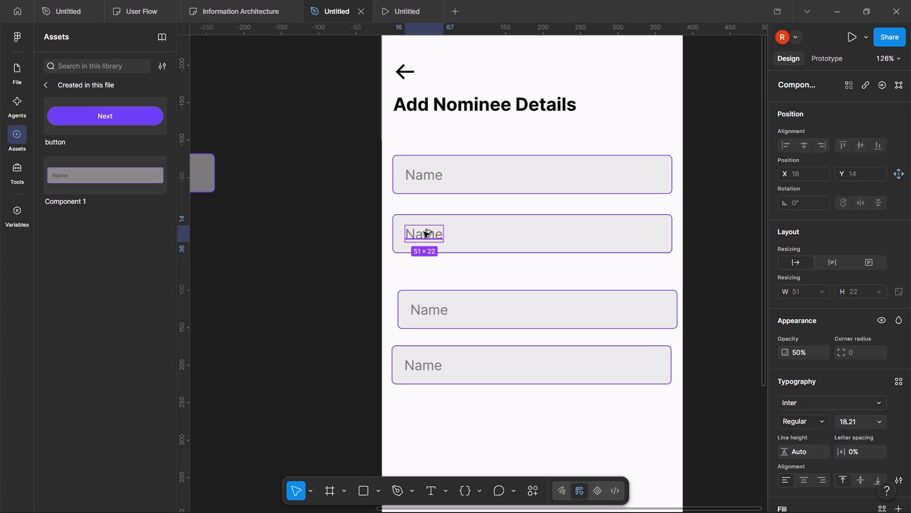
{"action": "key", "text": "BackSpace"}
{"action": "type", "text": "Relationship"}
Check the reference in Chrome and replace the third input field's placeholder with "DIGI ID".
{"action": "key", "text": "alt+Tab"}
{"action": "key", "text": "alt+Tab"}
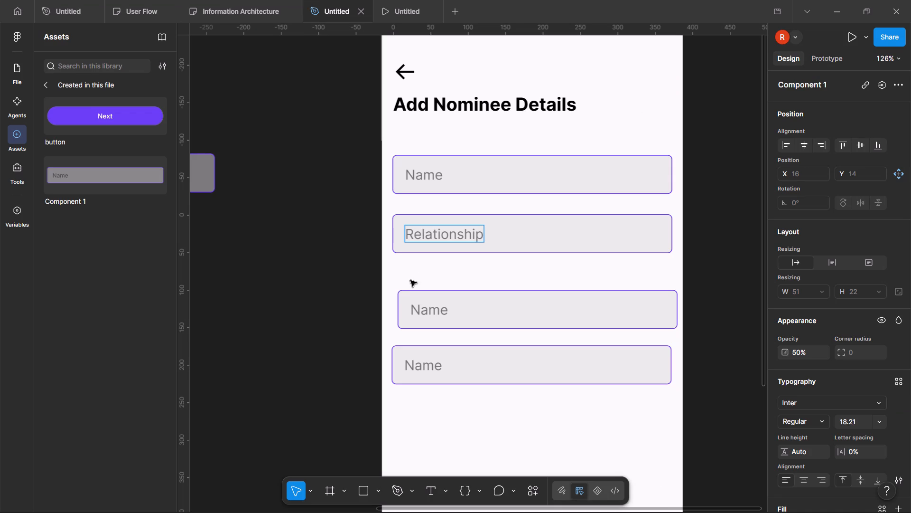
{"action": "double_click", "coordinate": [419, 309]}
{"action": "type", "text": "DIGI"}
{"action": "key", "text": "space"}
{"action": "type", "text": "ID"}
Check the reference in Chrome and replace the fourth input field's placeholder with "Phone Number".
{"action": "double_click", "coordinate": [428, 366]}
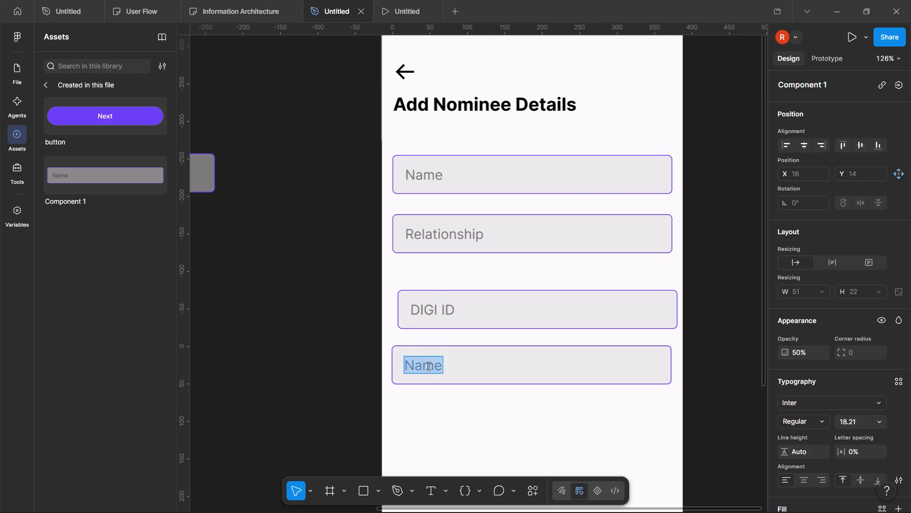
{"action": "key", "text": "alt+Tab"}
{"action": "key", "text": "alt+Tab"}
{"action": "type", "text": "Phone Number"}
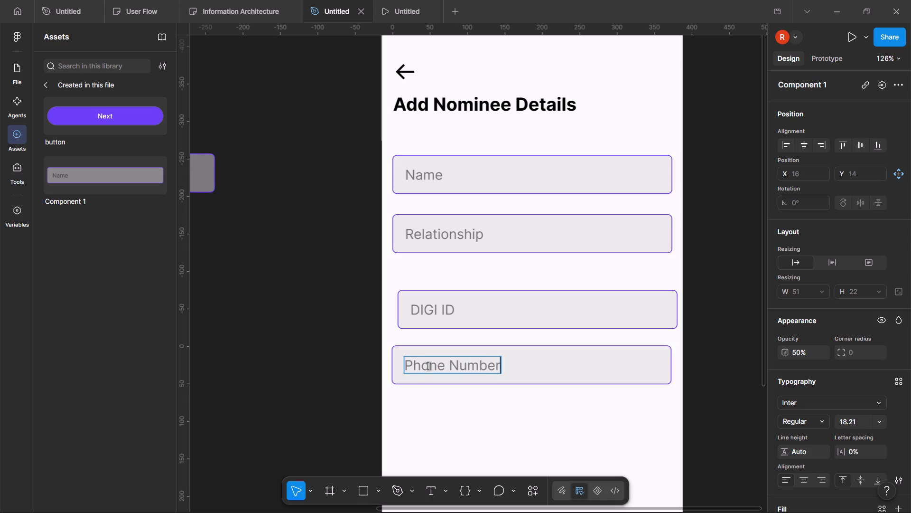
{"action": "left_click", "coordinate": [271, 338]}
Centre the Relationship, DIGI ID and Phone Number fields horizontally, one by one, within the phone screen.
{"action": "left_click", "coordinate": [559, 218]}
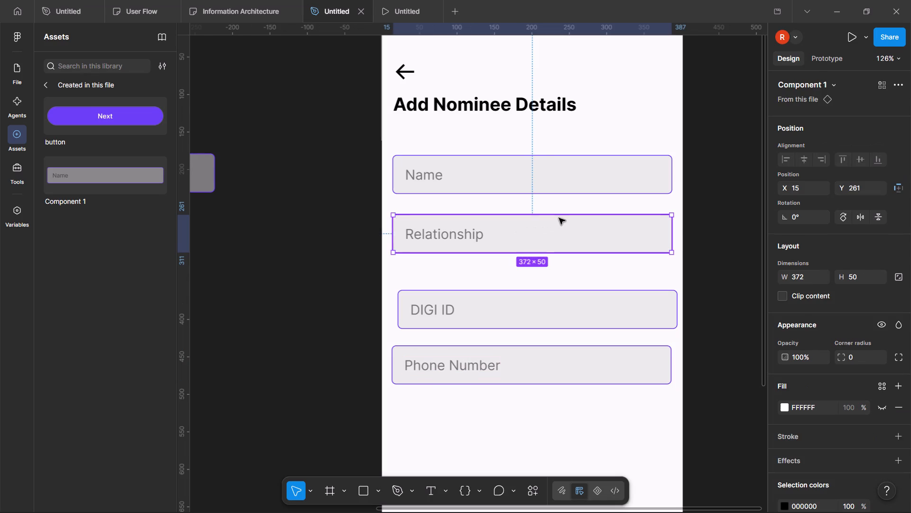
{"action": "left_click", "coordinate": [800, 161]}
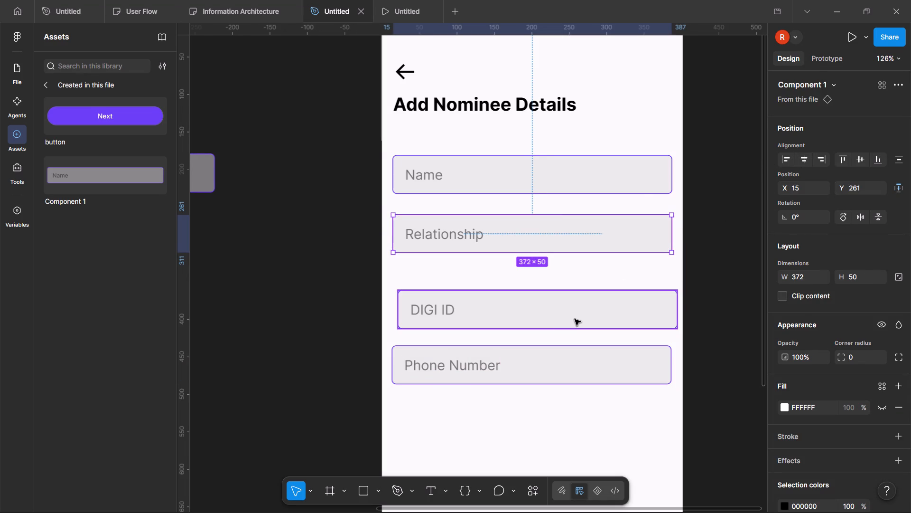
{"action": "left_click", "coordinate": [574, 321]}
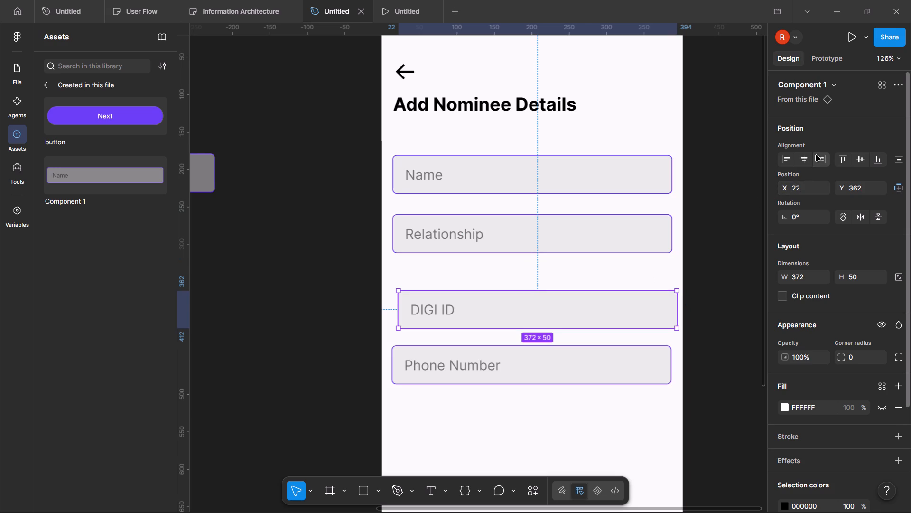
{"action": "left_click", "coordinate": [810, 161]}
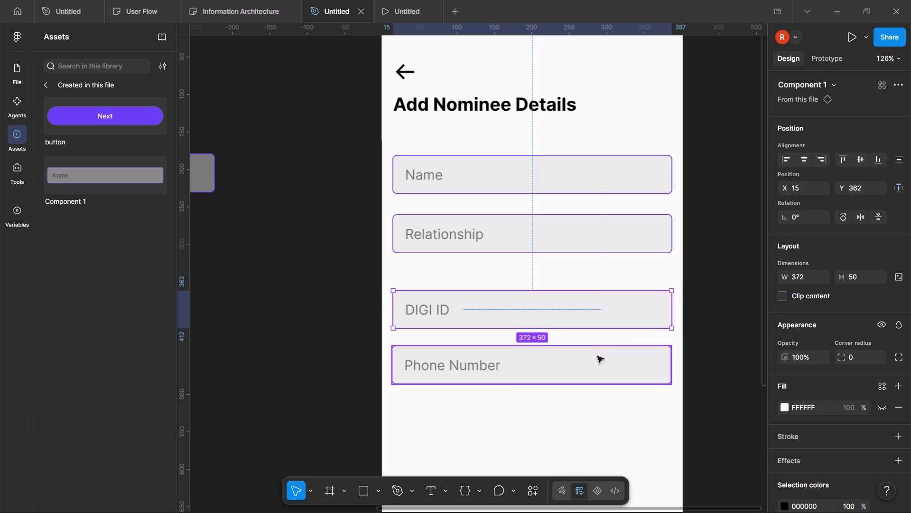
{"action": "left_click", "coordinate": [592, 370]}
{"action": "left_click", "coordinate": [803, 154]}
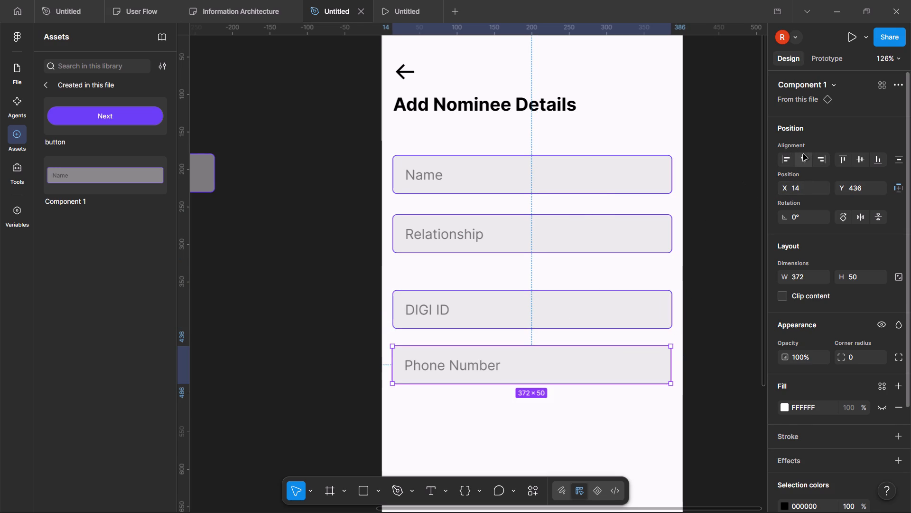
{"action": "left_click", "coordinate": [707, 347]}
{"action": "scroll", "coordinate": [707, 347], "scroll_direction": "left", "scroll_amount": 1}
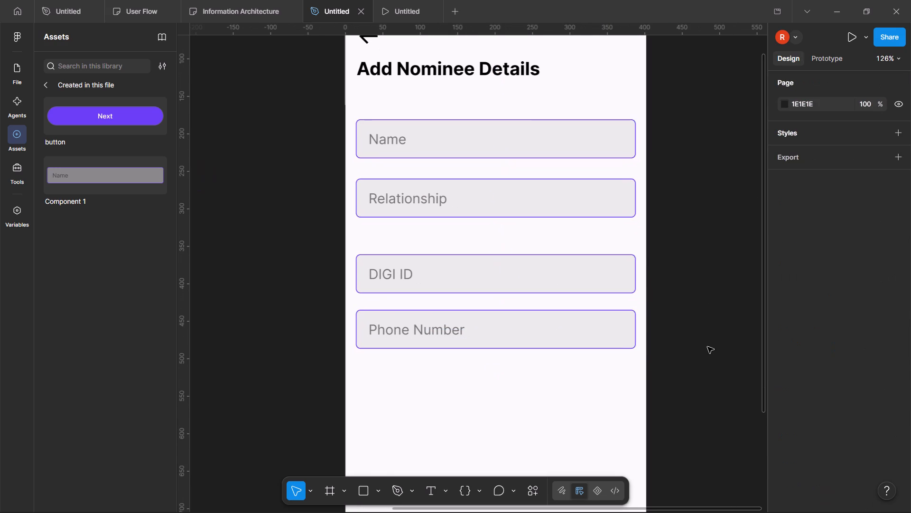
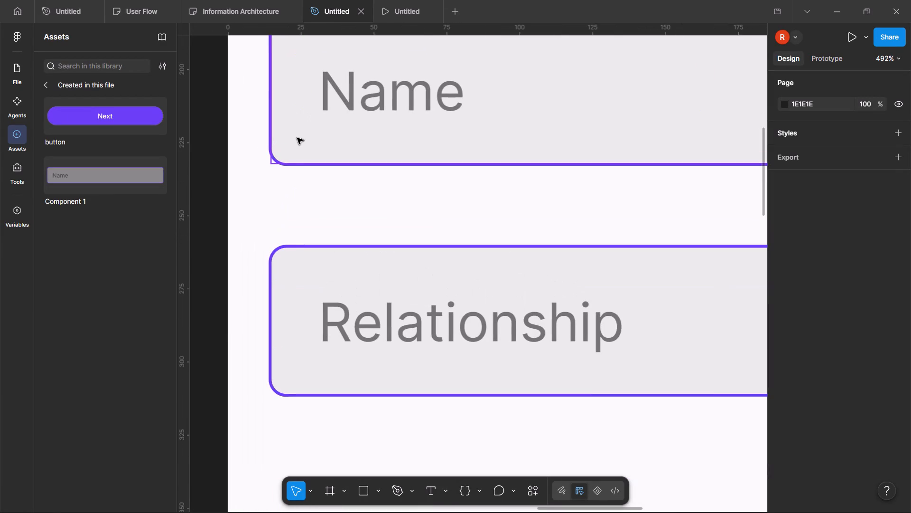
Check the left alignment of the Name and Relationship placeholder text against a vertical guide at about 33 using the rulers.
{"action": "key", "text": "shift+r"}
{"action": "key", "text": "shift+r"}
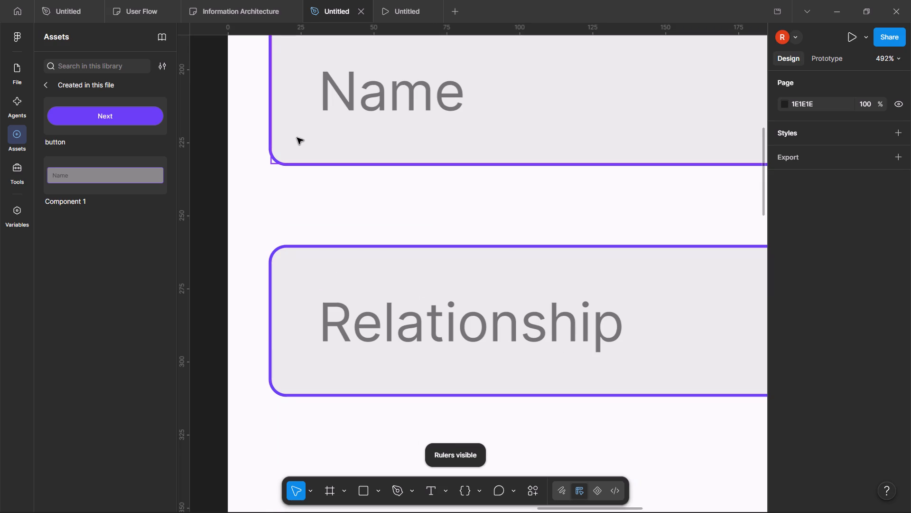
{"action": "left_click_drag", "start_coordinate": [183, 136], "coordinate": [264, 154]}
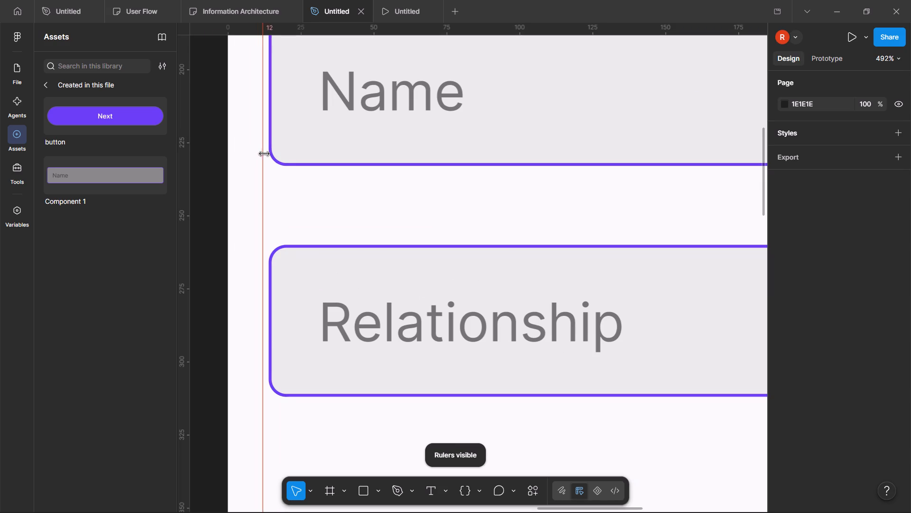
{"action": "left_click_drag", "start_coordinate": [264, 154], "coordinate": [323, 161]}
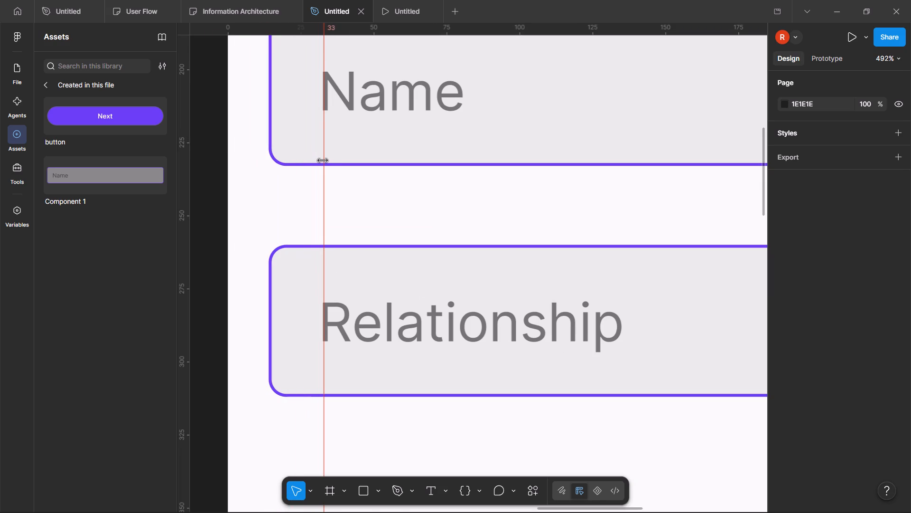
{"action": "left_click", "coordinate": [752, 181]}
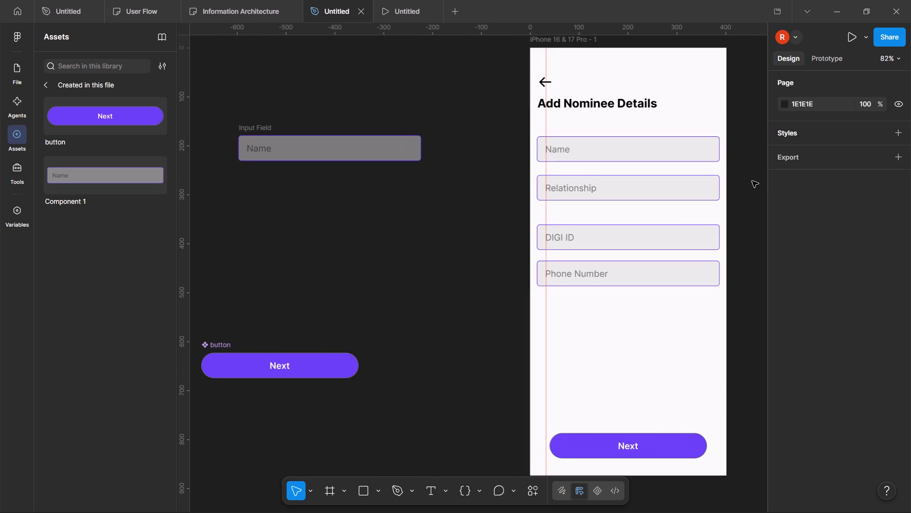
{"action": "scroll", "coordinate": [752, 181], "scroll_direction": "left", "scroll_amount": 1}
{"action": "key", "text": "shift+r"}
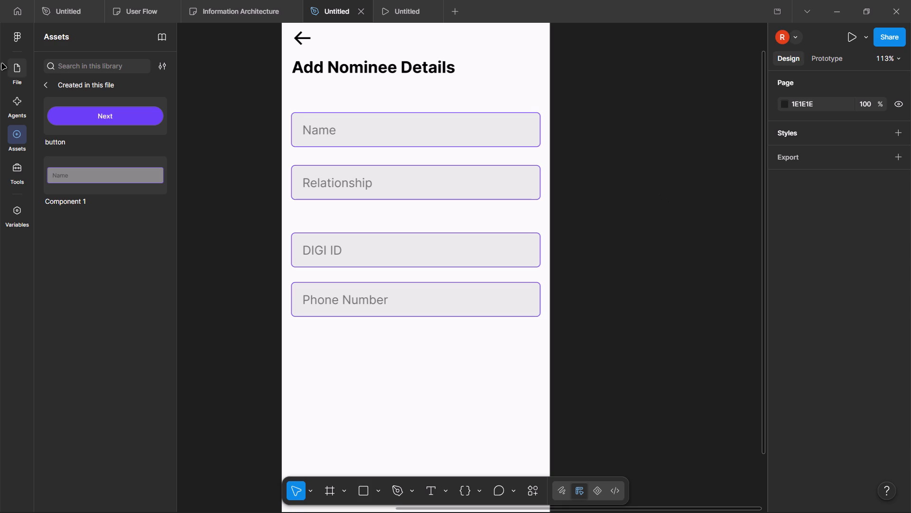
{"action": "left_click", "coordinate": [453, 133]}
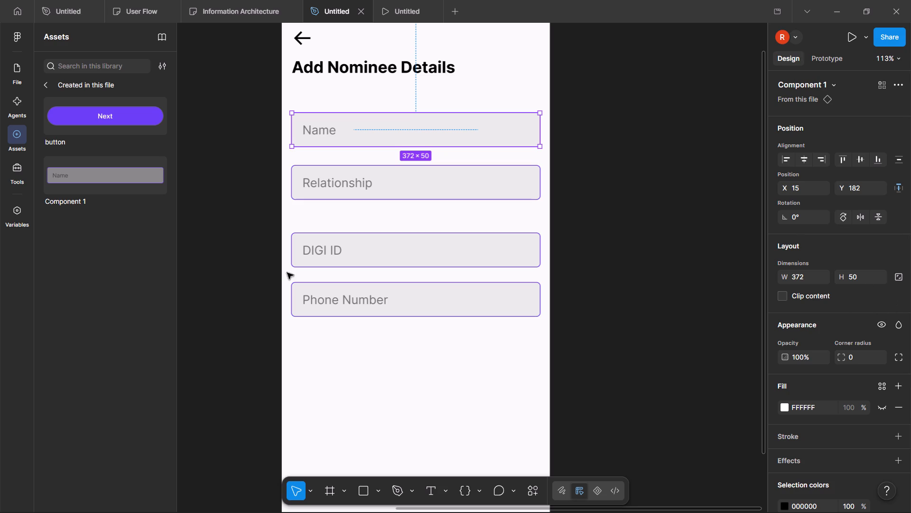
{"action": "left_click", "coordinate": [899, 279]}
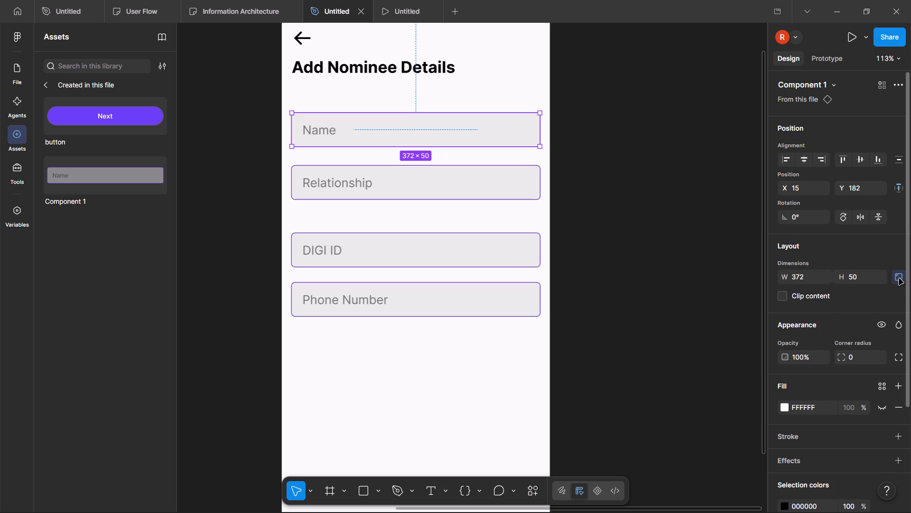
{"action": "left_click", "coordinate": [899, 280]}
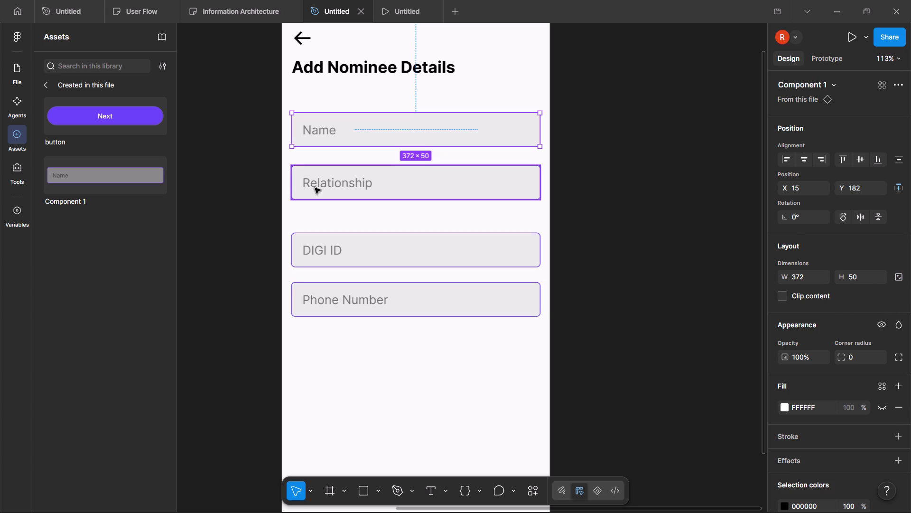
Group the Name, Relationship, DIGI ID and Phone Number fields into one vertical auto layout so they are evenly spaced.
{"action": "left_click_drag", "start_coordinate": [425, 357], "coordinate": [332, 124]}
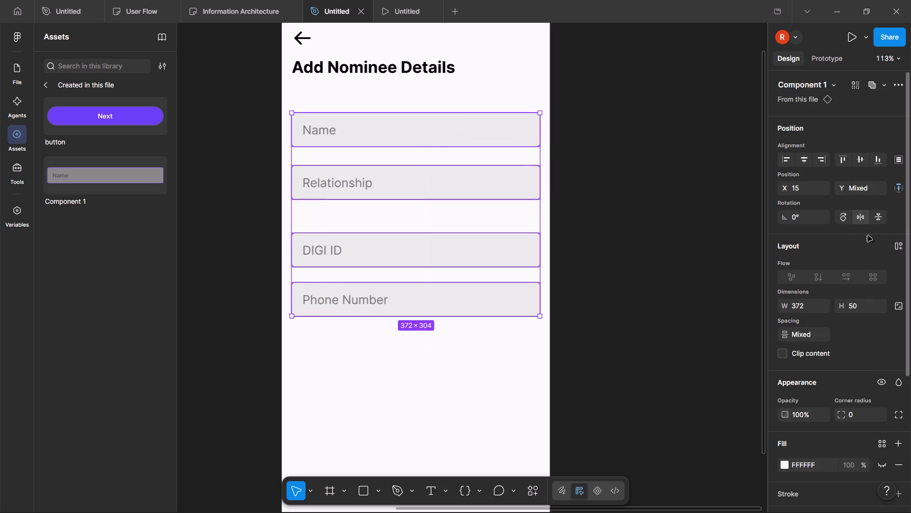
{"action": "left_click", "coordinate": [898, 243]}
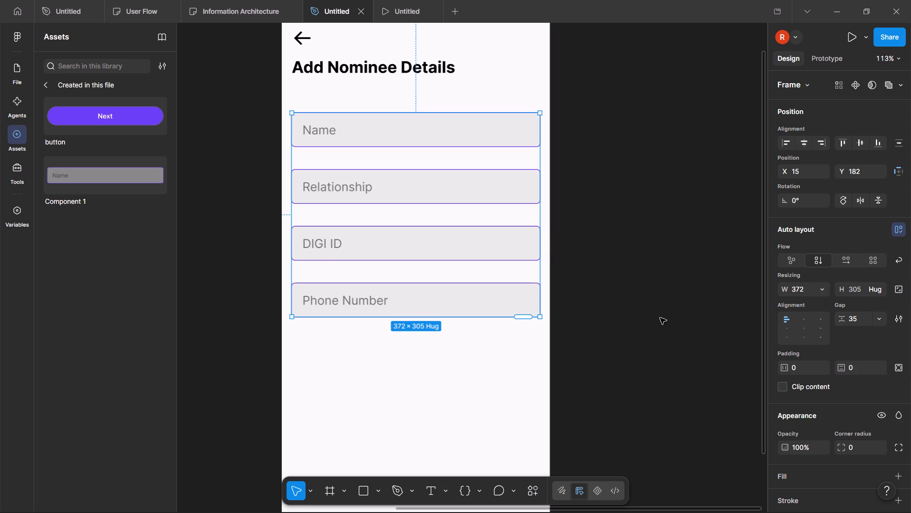
{"action": "left_click", "coordinate": [659, 203]}
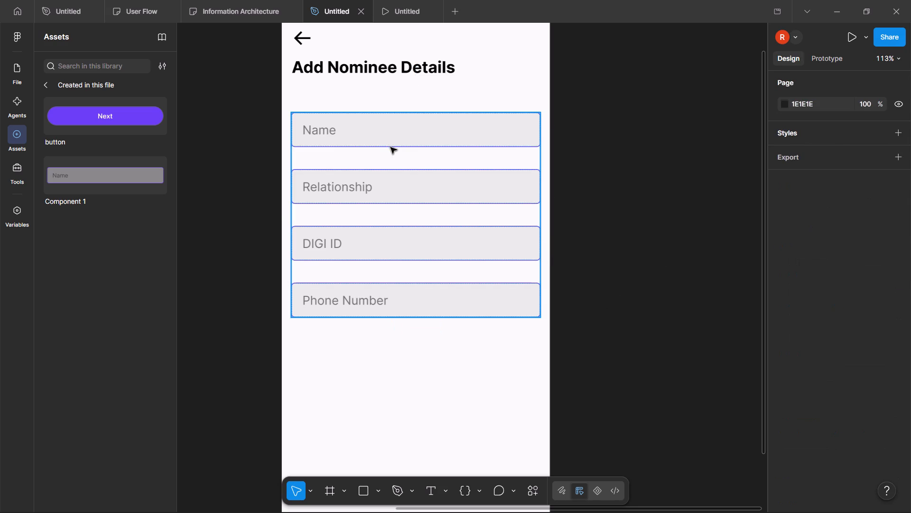
Examine the gap between the stacked input fields and review the screen in the prototype preview.
{"action": "left_click", "coordinate": [390, 147]}
{"action": "left_click", "coordinate": [437, 171]}
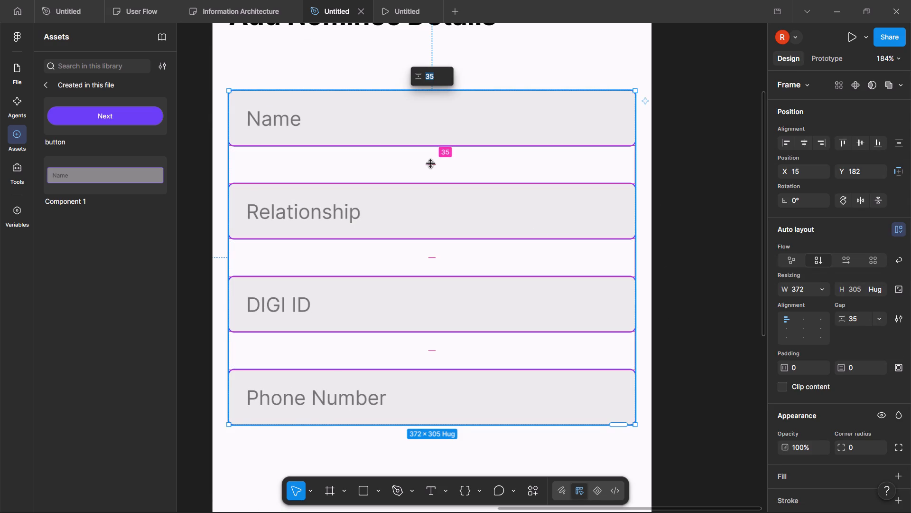
{"action": "left_click", "coordinate": [430, 164]}
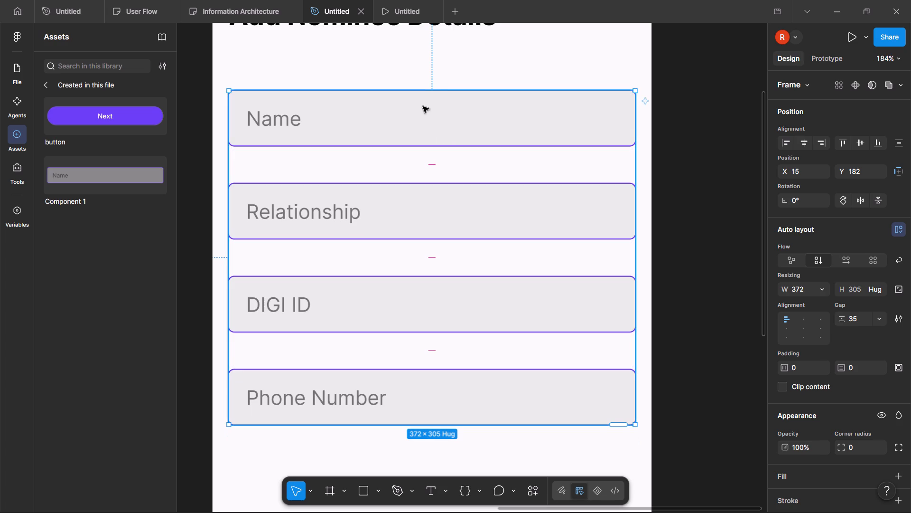
{"action": "left_click", "coordinate": [401, 1]}
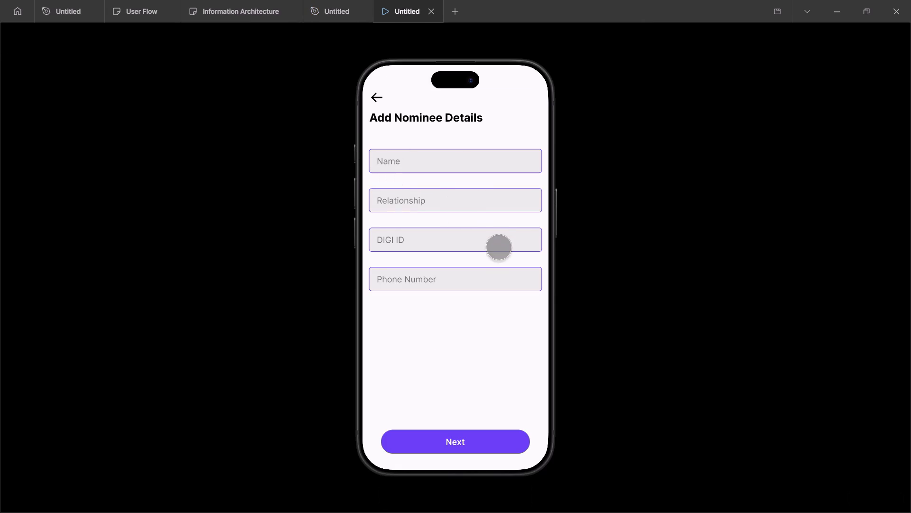
{"action": "left_click", "coordinate": [335, 16]}
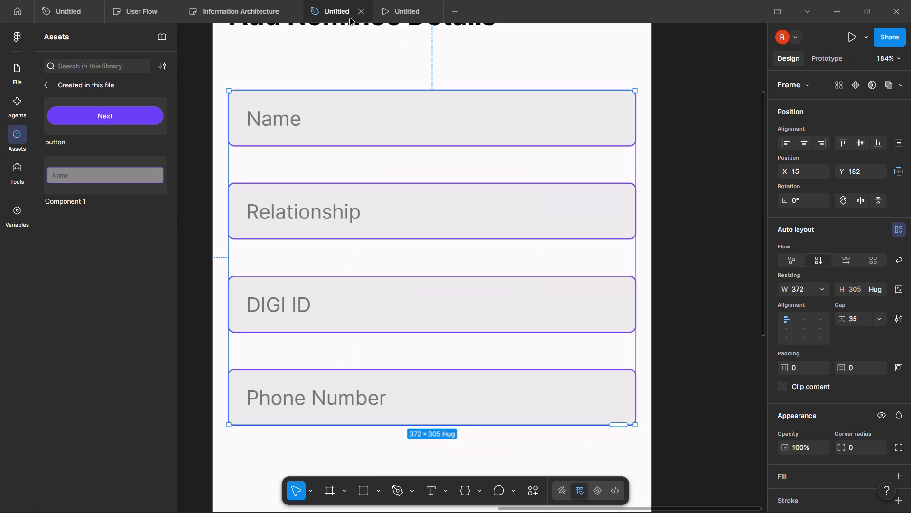
{"action": "left_click", "coordinate": [705, 176]}
{"action": "scroll", "coordinate": [705, 176], "scroll_direction": "left", "scroll_amount": 1}
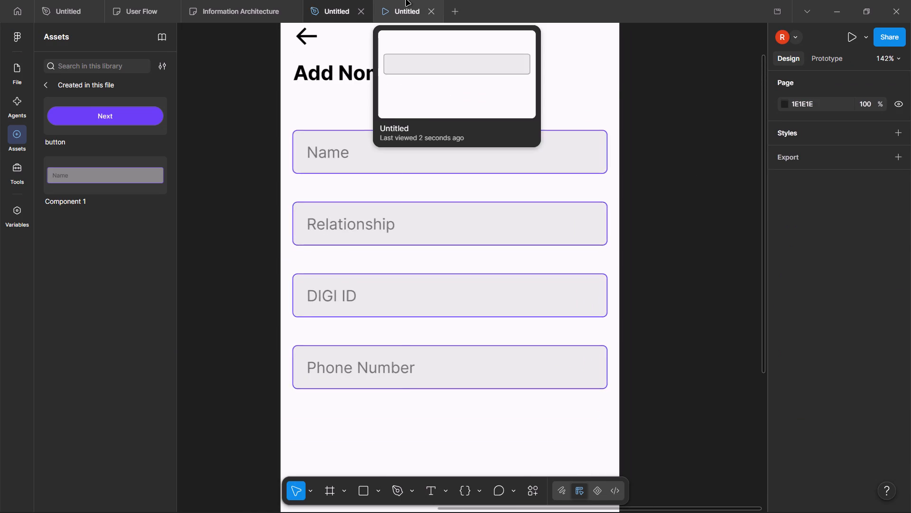
{"action": "left_click", "coordinate": [403, 0]}
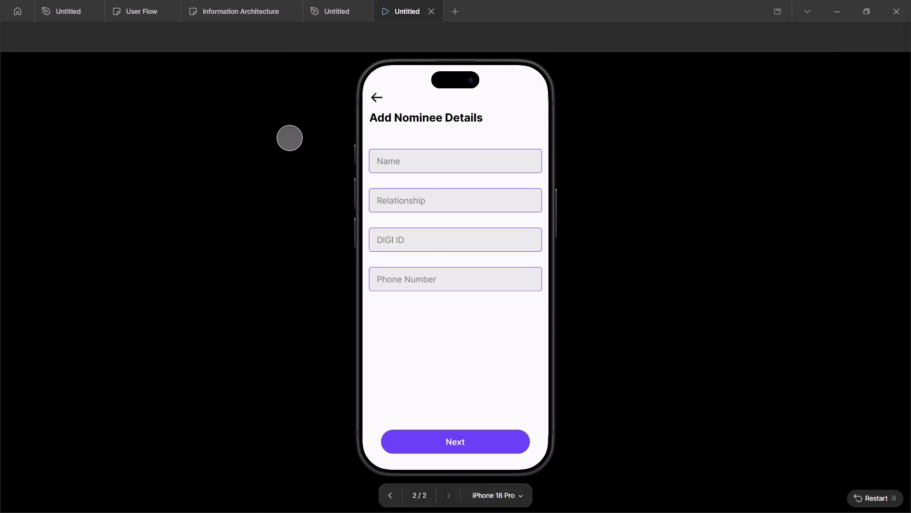
Check the Chrome reference and add the text "*OTP will be sent on this number" below the Phone Number field.
{"action": "key", "text": "alt+Tab"}
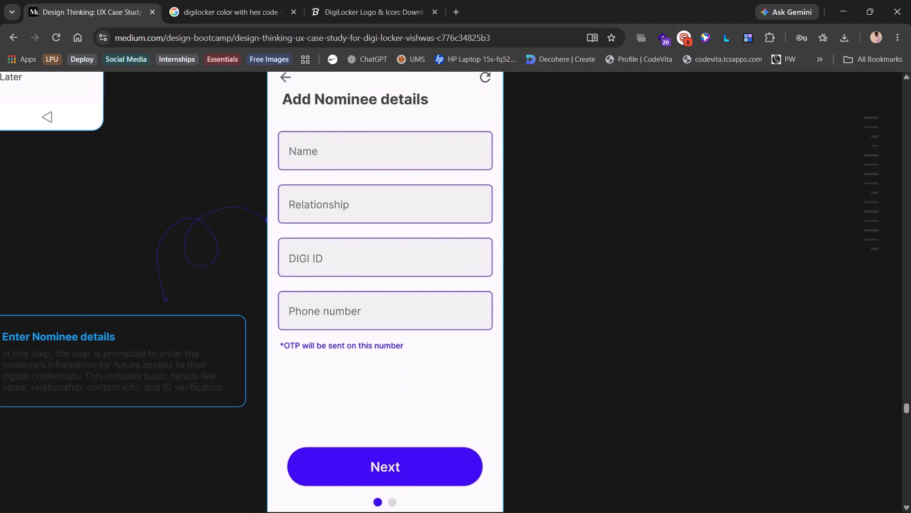
{"action": "scroll", "coordinate": [375, 266], "scroll_direction": "down", "scroll_amount": 1}
{"action": "key", "text": "alt+Tab"}
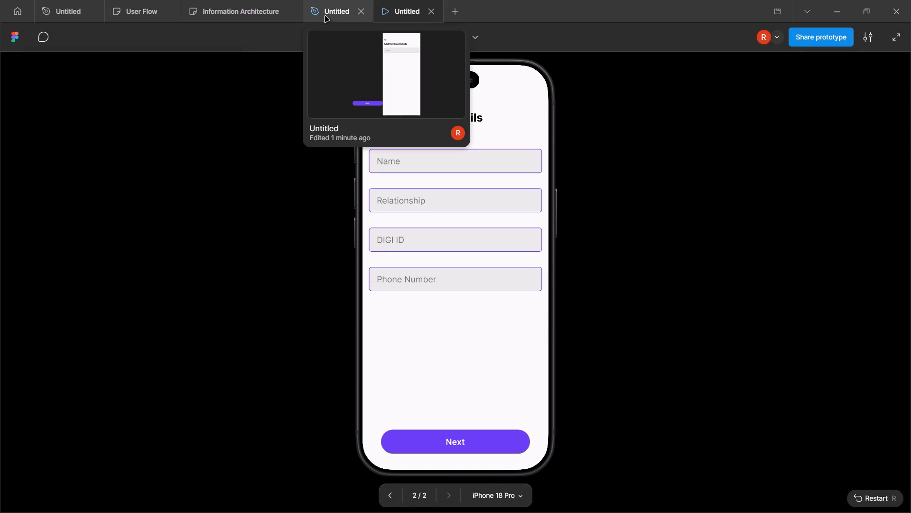
{"action": "left_click", "coordinate": [325, 16]}
{"action": "scroll", "coordinate": [395, 316], "scroll_direction": "down", "scroll_amount": 1}
{"action": "left_click", "coordinate": [364, 318]}
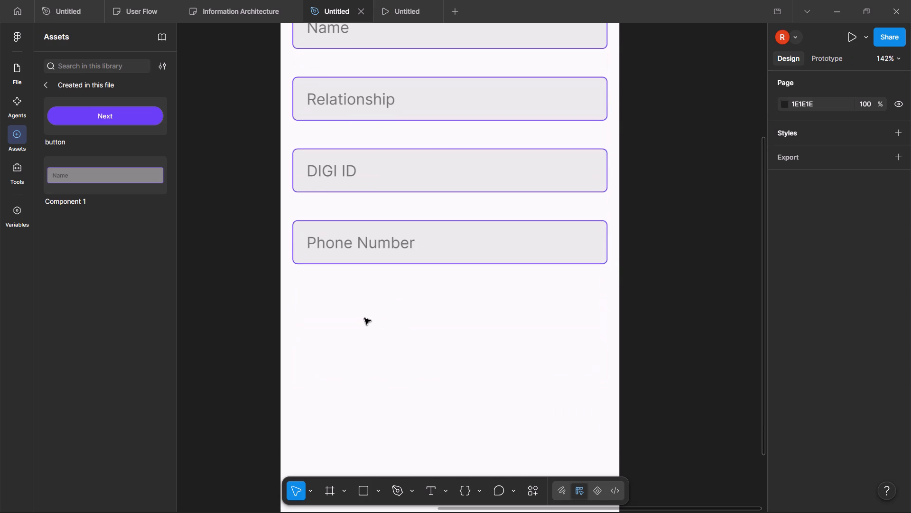
{"action": "key", "text": "t"}
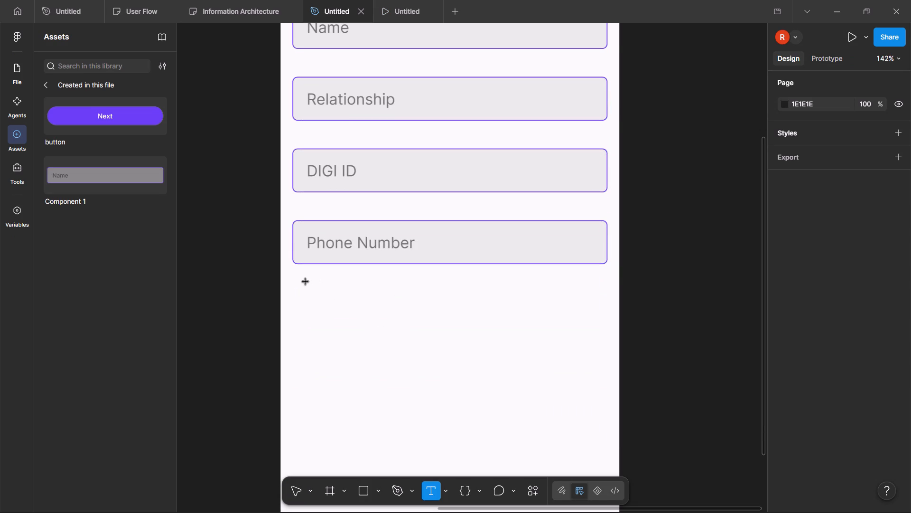
{"action": "left_click", "coordinate": [304, 282]}
{"action": "key", "text": "asterisk"}
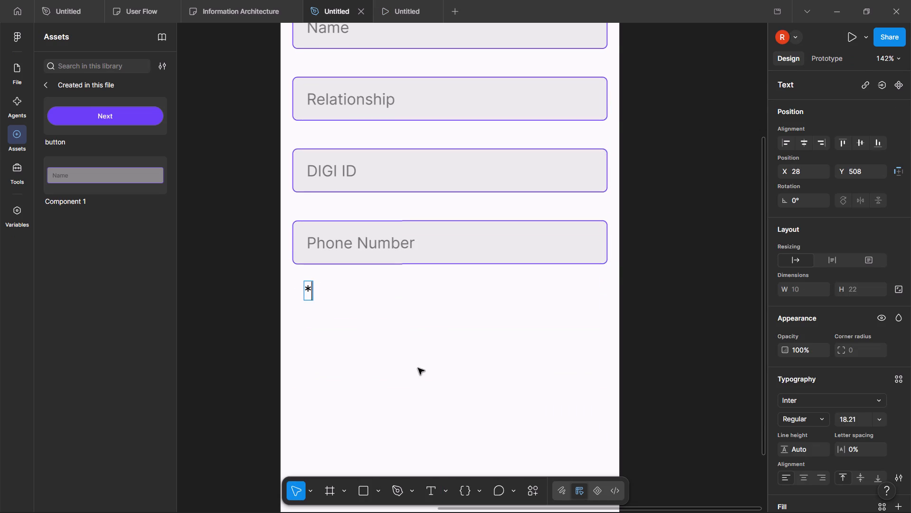
{"action": "key", "text": "space"}
{"action": "key", "text": "BackSpace"}
{"action": "key", "text": "asterisk"}
{"action": "key", "text": "shift+o"}
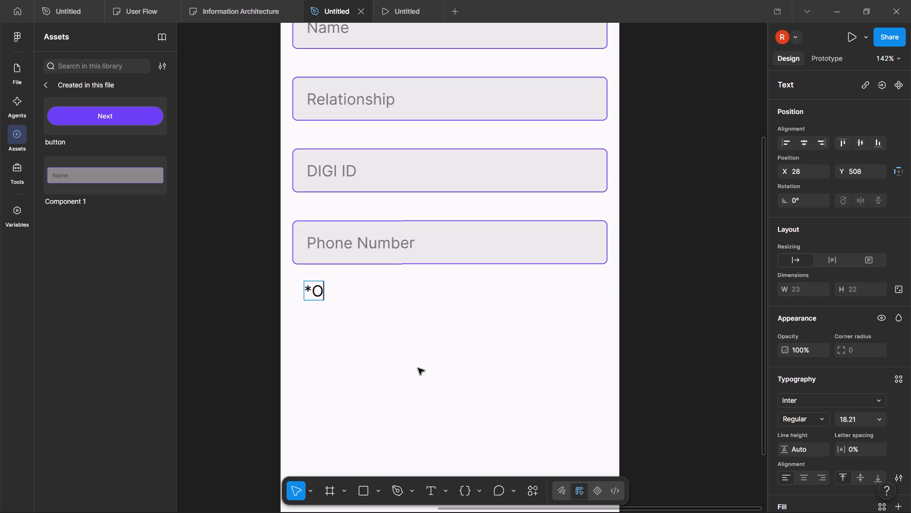
{"action": "type", "text": "TP"}
{"action": "key", "text": "space"}
{"action": "key", "text": "alt+Tab"}
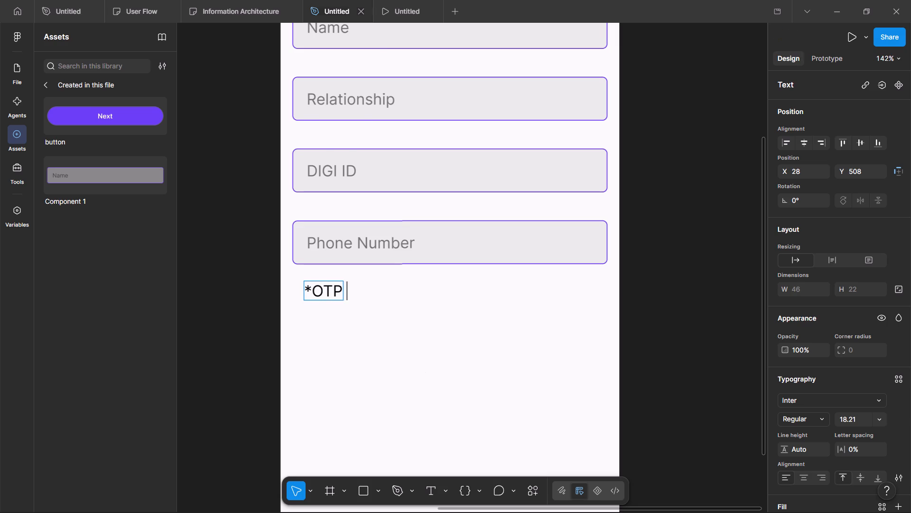
{"action": "key", "text": "alt+Tab"}
{"action": "type", "text": "will"}
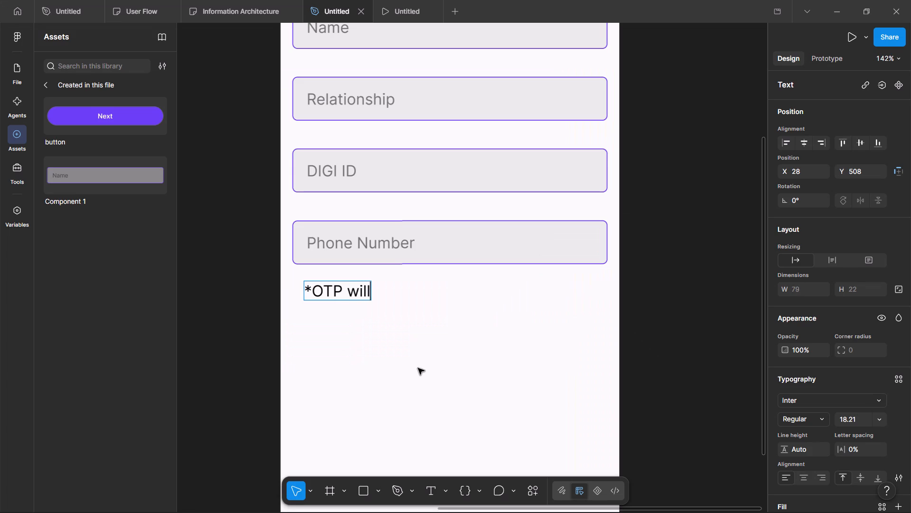
{"action": "key", "text": "space"}
{"action": "key", "text": "alt+Tab"}
{"action": "key", "text": "alt+Tab"}
{"action": "type", "text": "be sent"}
{"action": "key", "text": "space"}
{"action": "key", "text": "alt+Tab"}
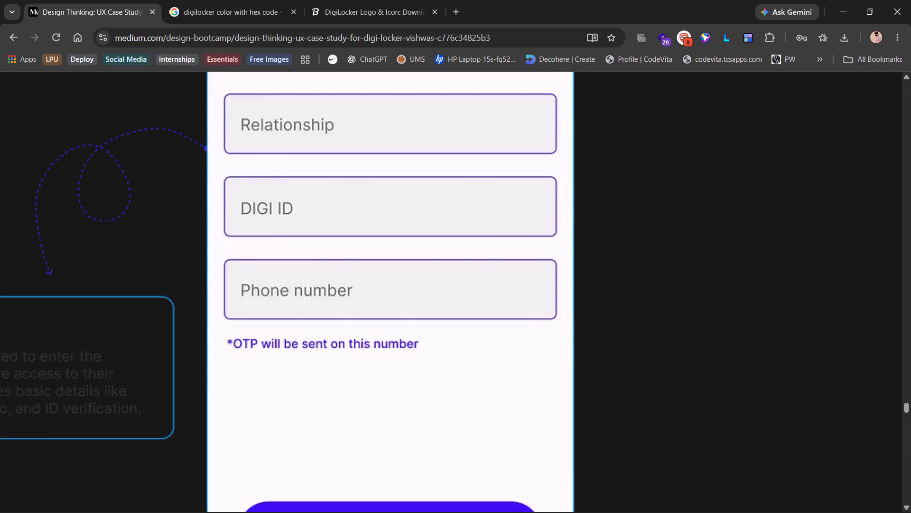
{"action": "key", "text": "alt+Tab"}
{"action": "type", "text": "on this number"}
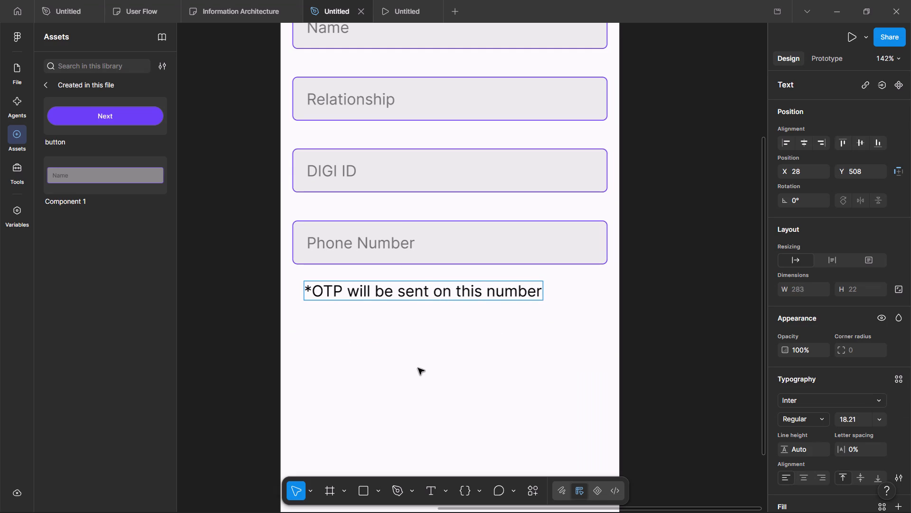
{"action": "left_click", "coordinate": [577, 311]}
{"action": "left_click", "coordinate": [527, 320]}
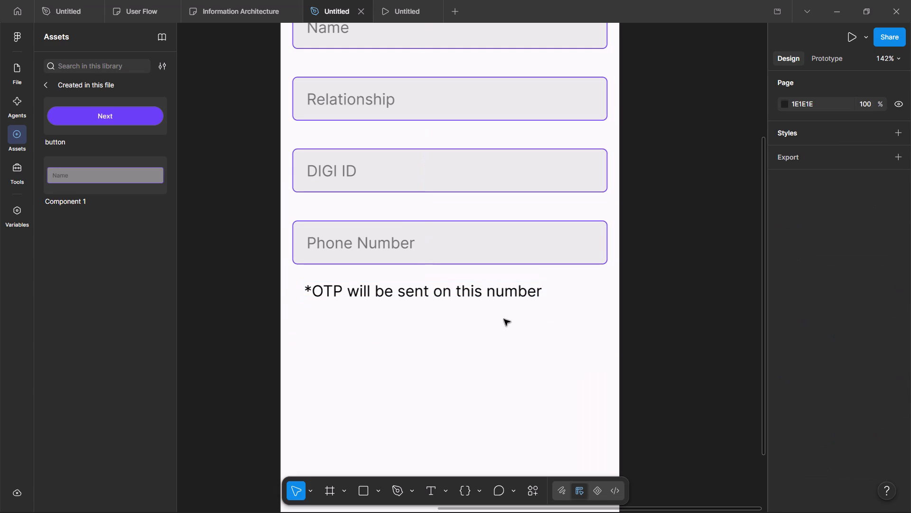
Compare with the Chrome reference and move the OTP note to X 15, Y 503, aligned with the fields' left edge.
{"action": "key", "text": "alt+Tab"}
{"action": "key", "text": "alt+Tab"}
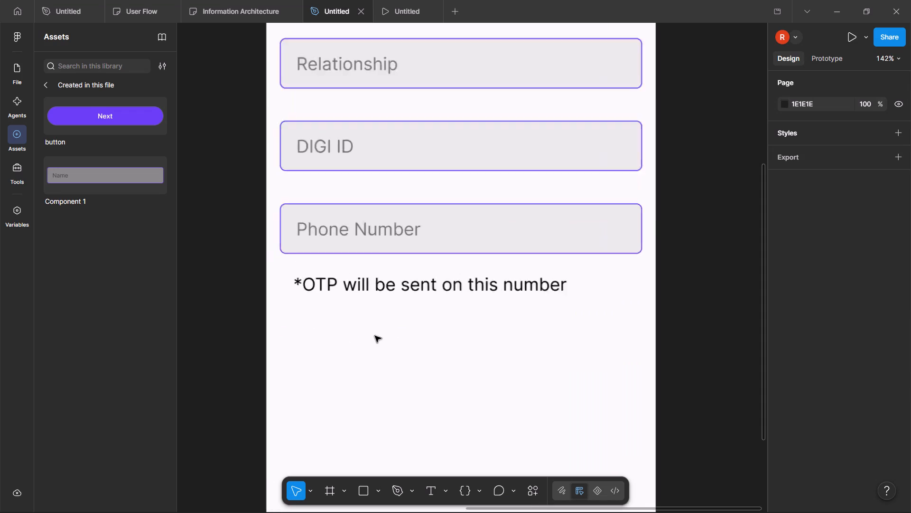
{"action": "left_click_drag", "start_coordinate": [405, 256], "coordinate": [380, 254]}
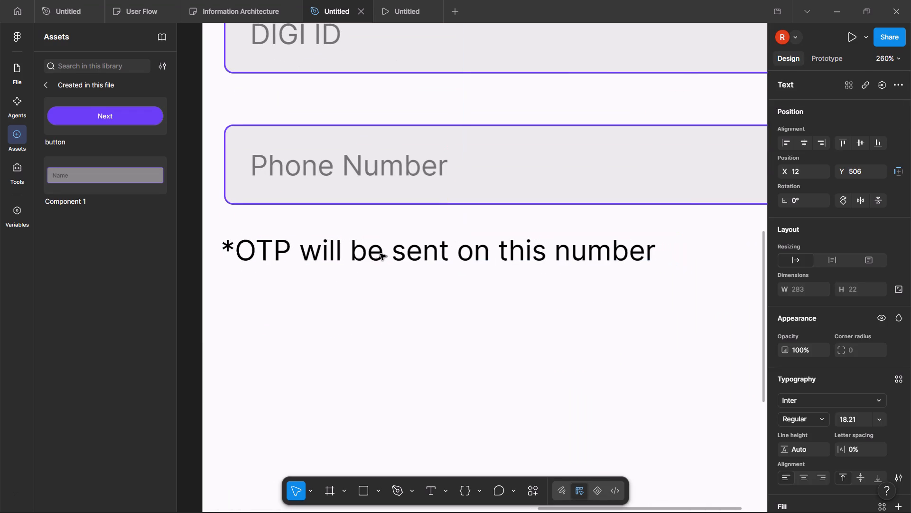
{"action": "left_click_drag", "start_coordinate": [380, 254], "coordinate": [384, 249]}
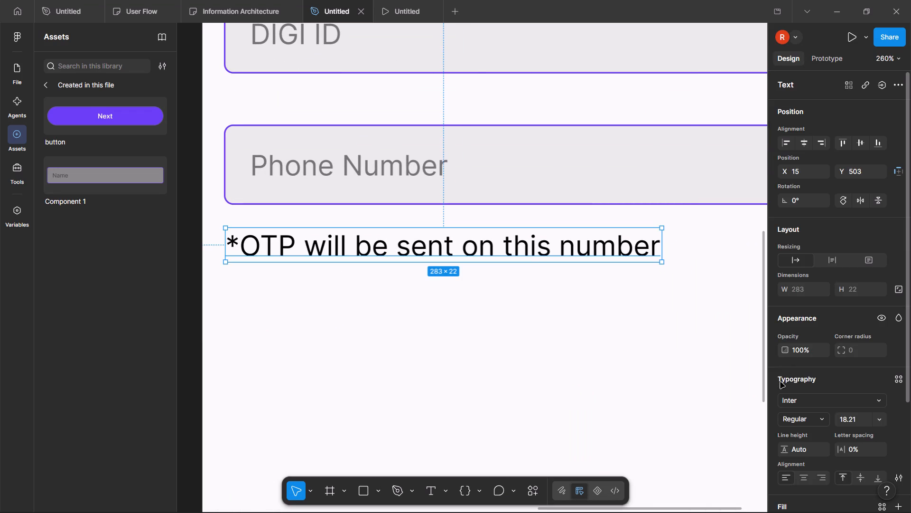
Recolour the OTP note's text fill to #6A3DF5, sampled from the purple Next button.
{"action": "scroll", "coordinate": [788, 386], "scroll_direction": "down", "scroll_amount": 2}
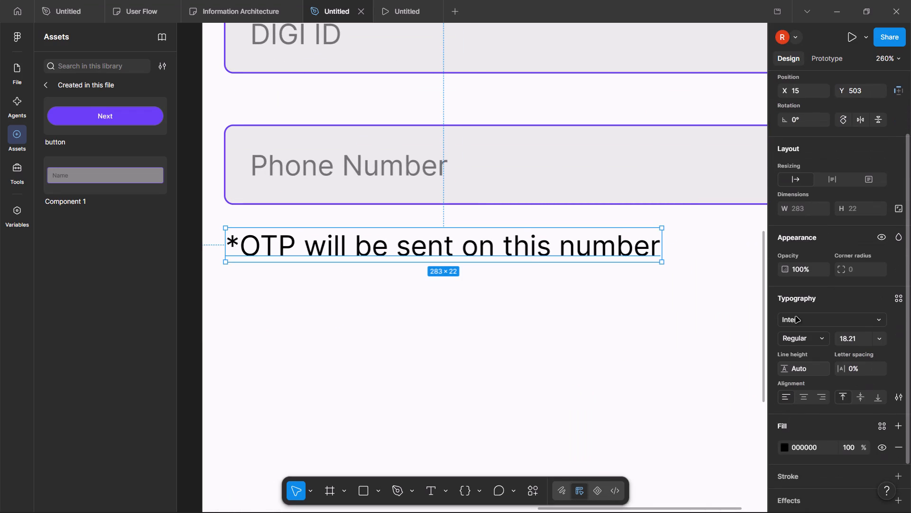
{"action": "scroll", "coordinate": [796, 317], "scroll_direction": "up", "scroll_amount": 1}
{"action": "scroll", "coordinate": [803, 181], "scroll_direction": "up", "scroll_amount": 1}
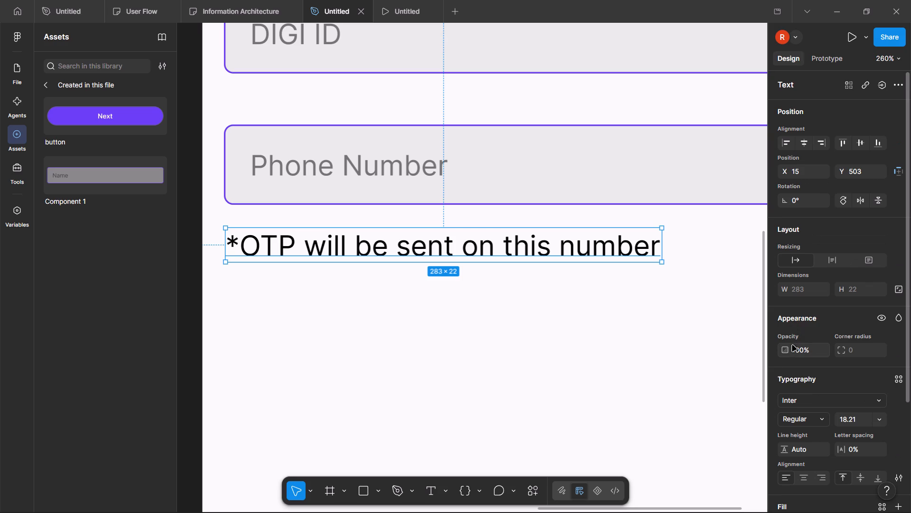
{"action": "scroll", "coordinate": [810, 367], "scroll_direction": "down", "scroll_amount": 1}
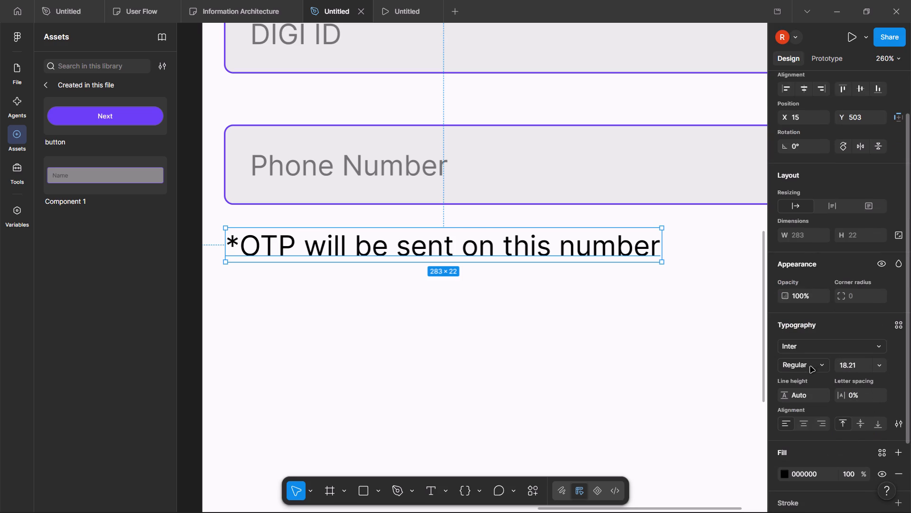
{"action": "scroll", "coordinate": [810, 367], "scroll_direction": "down", "scroll_amount": 1}
{"action": "left_click", "coordinate": [786, 472]}
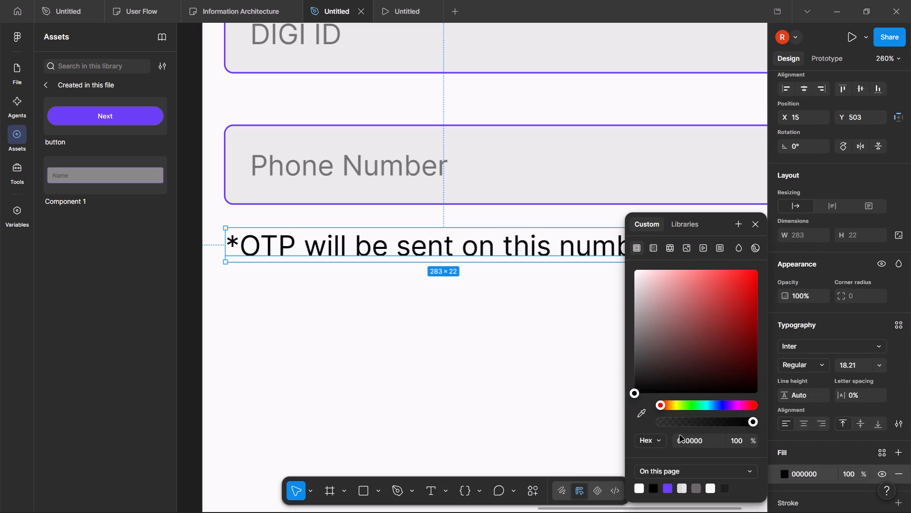
{"action": "left_click", "coordinate": [642, 414]}
{"action": "scroll", "coordinate": [500, 367], "scroll_direction": "down", "scroll_amount": 5}
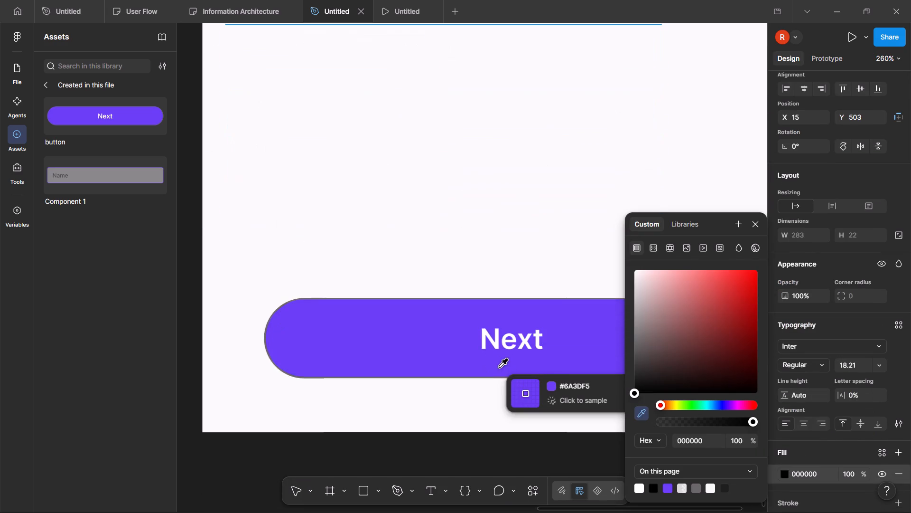
{"action": "left_click", "coordinate": [418, 342]}
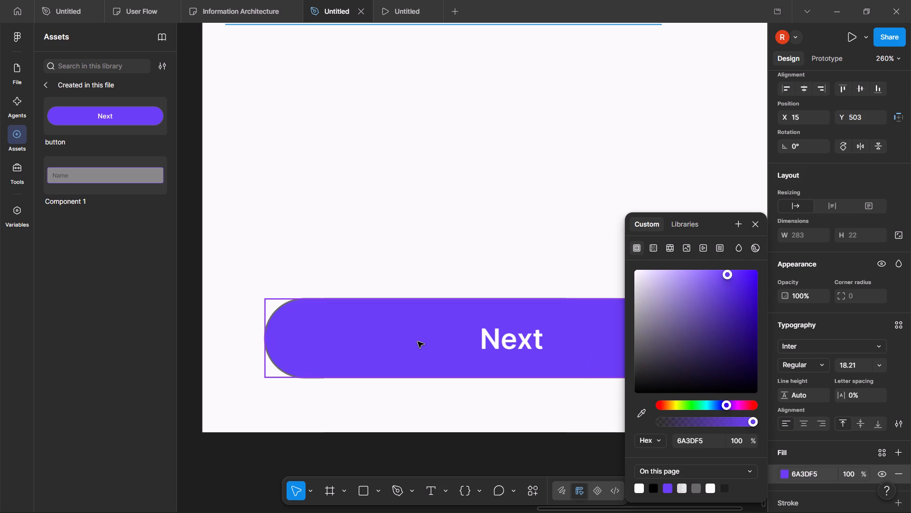
{"action": "scroll", "coordinate": [496, 138], "scroll_direction": "up", "scroll_amount": 3}
{"action": "left_click", "coordinate": [485, 232]}
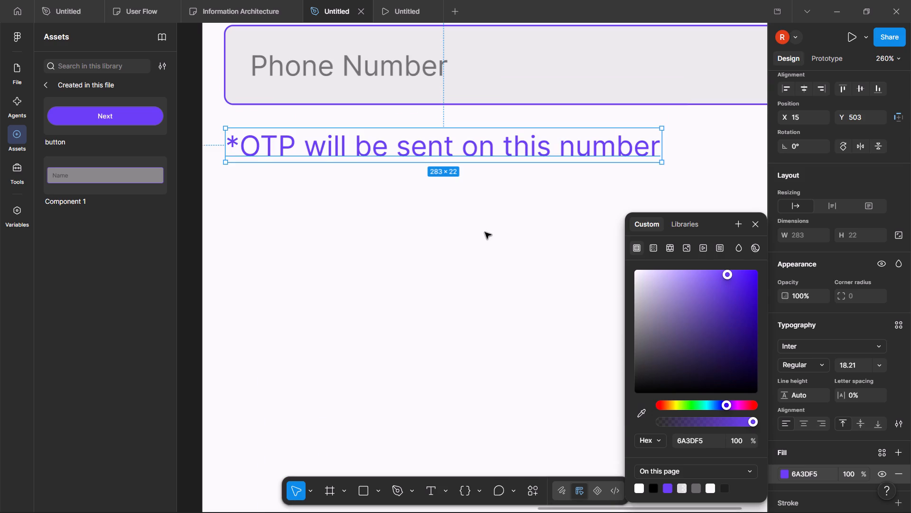
Scale the OTP note down proportionally to about 167 × 13, keeping its upper-left corner fixed.
{"action": "scroll", "coordinate": [466, 214], "scroll_direction": "up", "scroll_amount": 1}
{"action": "left_click", "coordinate": [420, 179]}
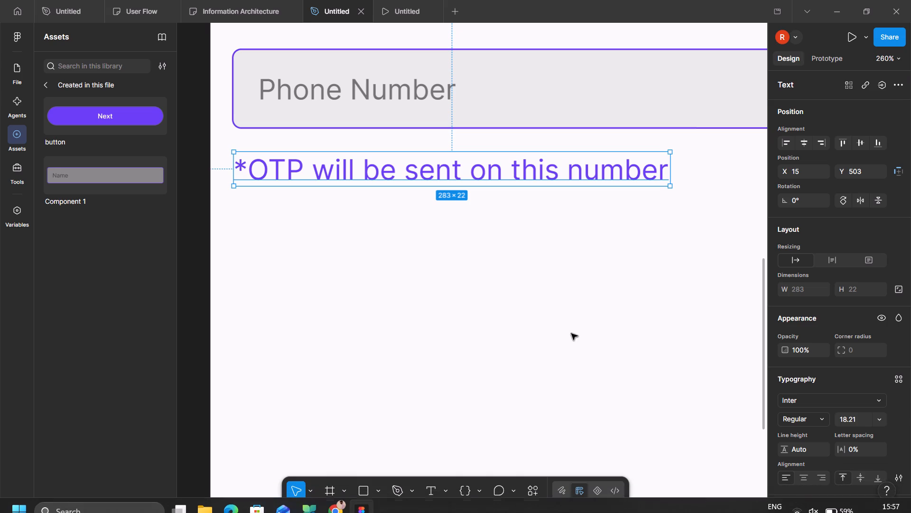
{"action": "key", "text": "k"}
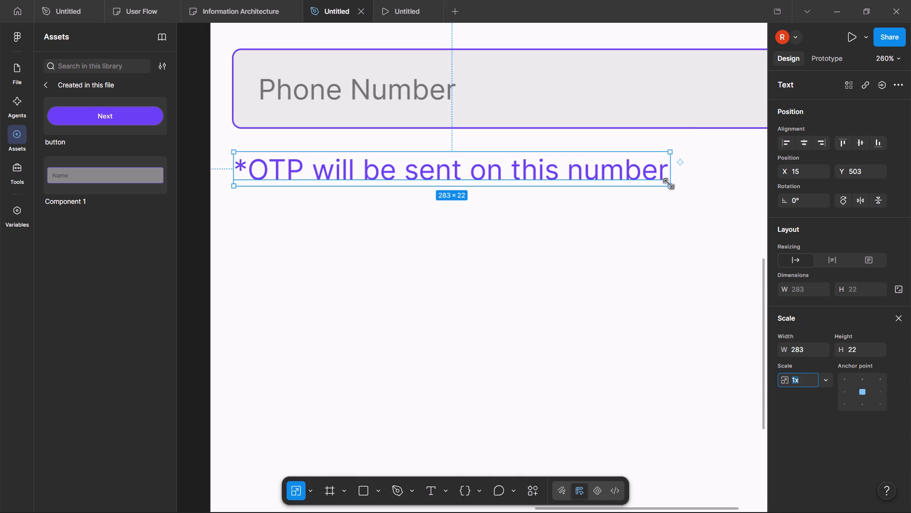
{"action": "left_click_drag", "start_coordinate": [671, 187], "coordinate": [580, 174]}
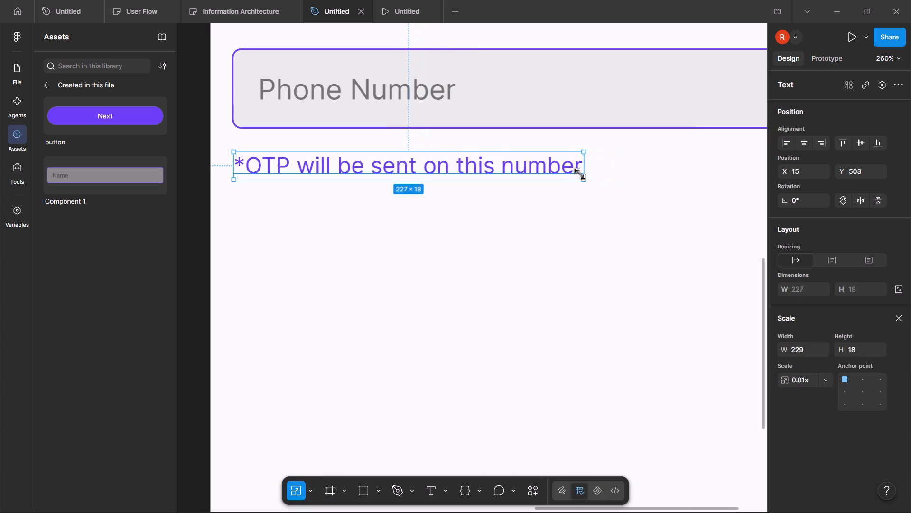
{"action": "left_click_drag", "start_coordinate": [580, 174], "coordinate": [440, 159]}
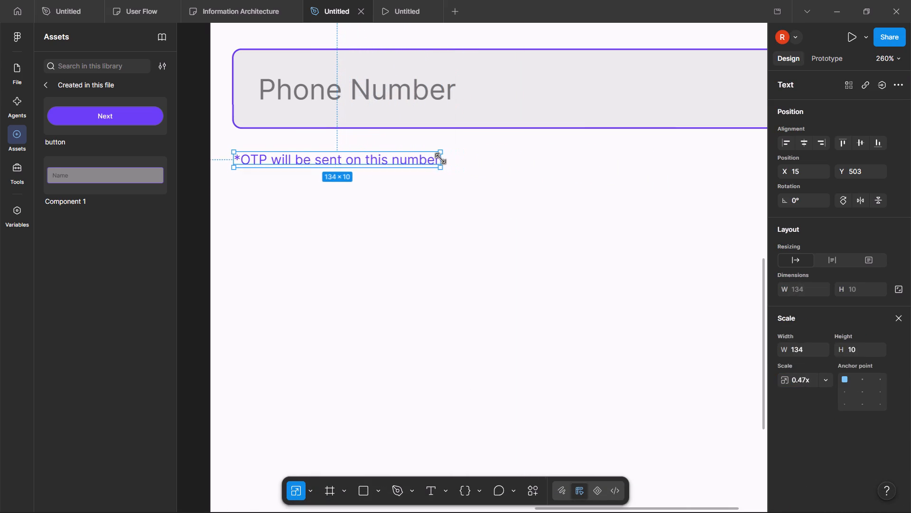
{"action": "left_click_drag", "start_coordinate": [440, 159], "coordinate": [471, 171]}
{"action": "left_click", "coordinate": [431, 206]}
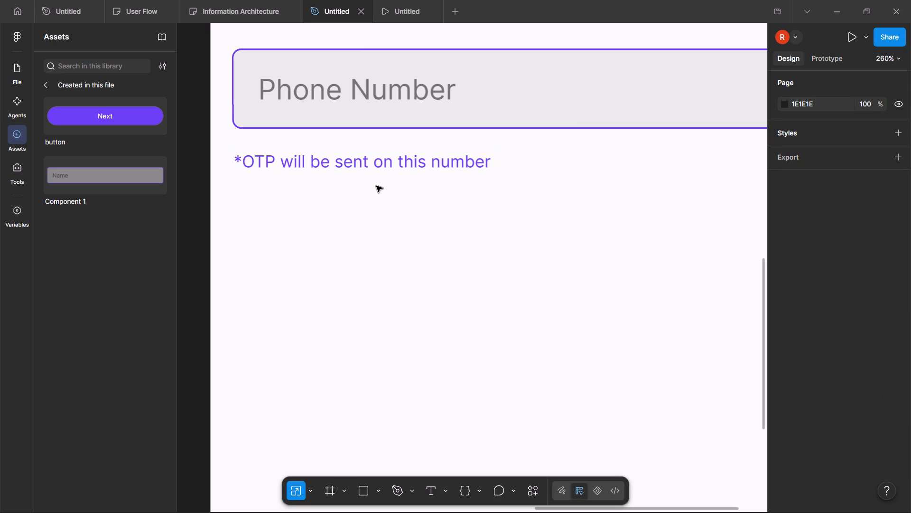
Move the OTP note up to Y 495, closer beneath the Phone Number field, and check it in the prototype preview.
{"action": "left_click_drag", "start_coordinate": [347, 164], "coordinate": [347, 153]}
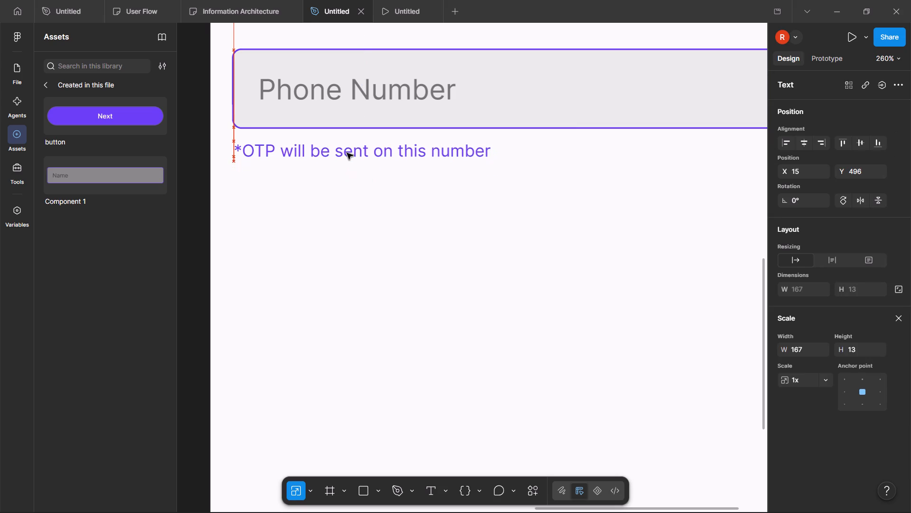
{"action": "left_click_drag", "start_coordinate": [347, 153], "coordinate": [348, 151]}
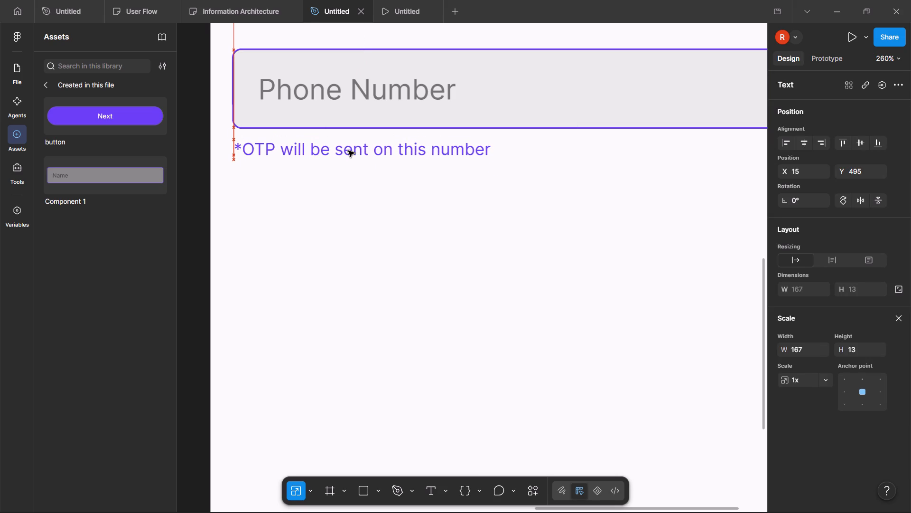
{"action": "left_click_drag", "start_coordinate": [348, 151], "coordinate": [348, 151]}
{"action": "left_click", "coordinate": [382, 0]}
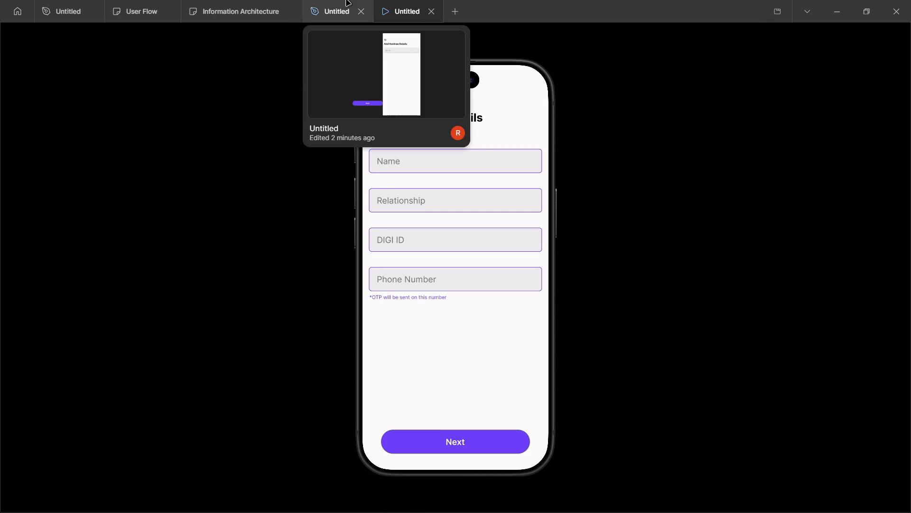
Scale the OTP note up slightly to about 193 × 15 and check its legibility in the prototype preview.
{"action": "left_click", "coordinate": [346, 0]}
{"action": "left_click_drag", "start_coordinate": [492, 161], "coordinate": [500, 163]}
{"action": "left_click", "coordinate": [402, 0]}
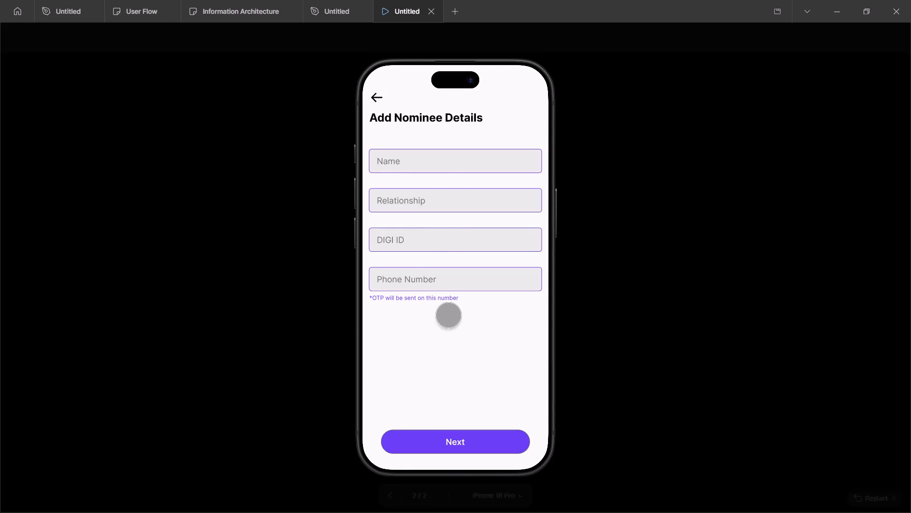
Glance at the Chrome reference, set the OTP note's font weight to Medium and review it in the prototype preview.
{"action": "left_click", "coordinate": [312, 0]}
{"action": "left_click", "coordinate": [395, 150]}
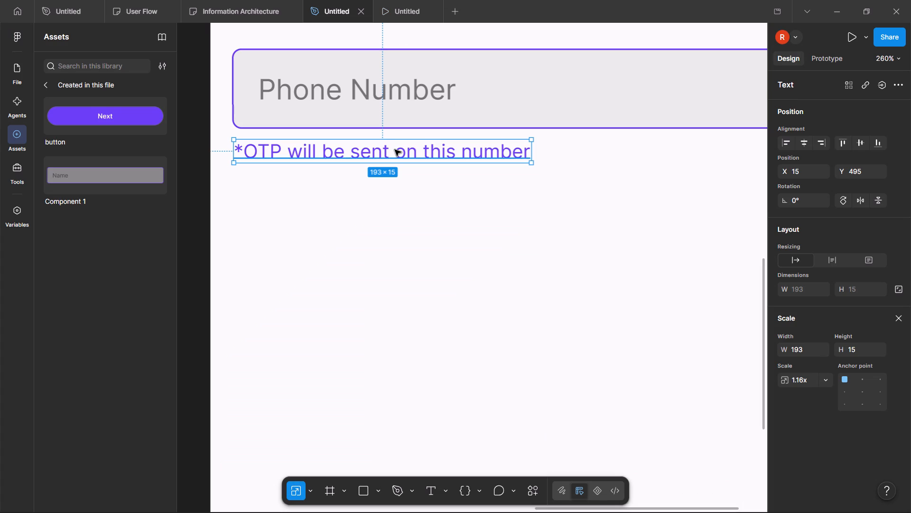
{"action": "key", "text": "alt+Tab"}
{"action": "key", "text": "alt+Tab"}
{"action": "key", "text": "v"}
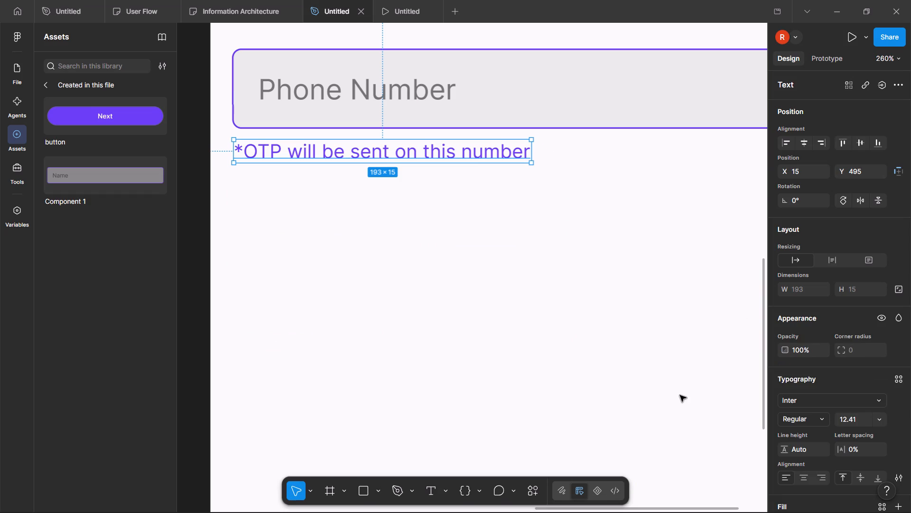
{"action": "left_click", "coordinate": [802, 419]}
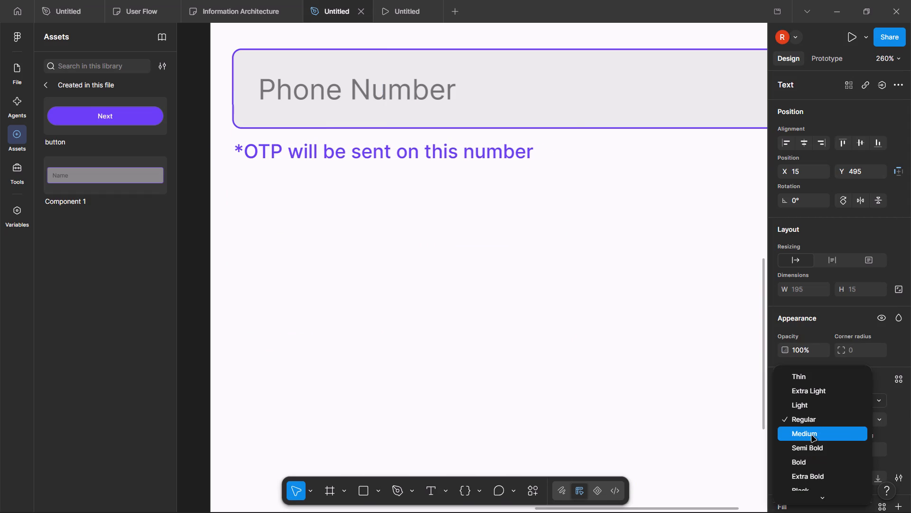
{"action": "left_click", "coordinate": [812, 437]}
{"action": "left_click", "coordinate": [581, 336]}
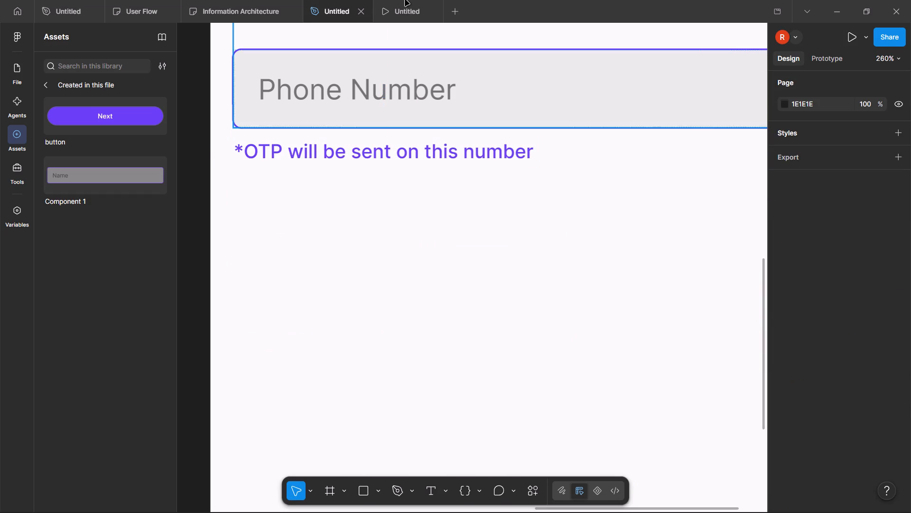
{"action": "left_click", "coordinate": [401, 0]}
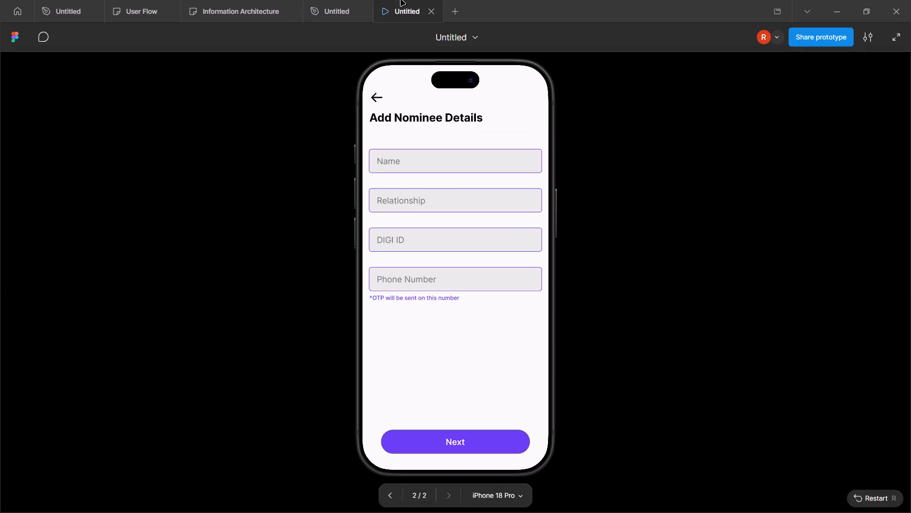
{"action": "left_click", "coordinate": [345, 247]}
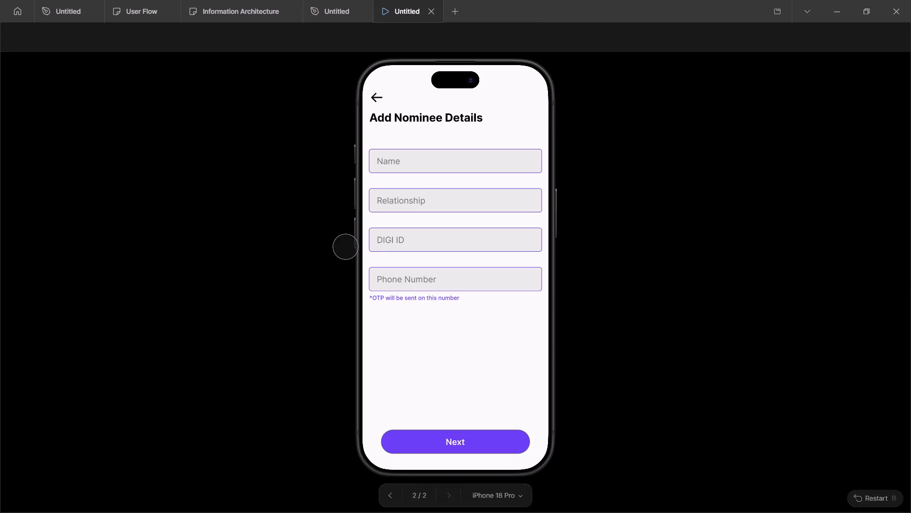
{"action": "left_click", "coordinate": [343, 0]}
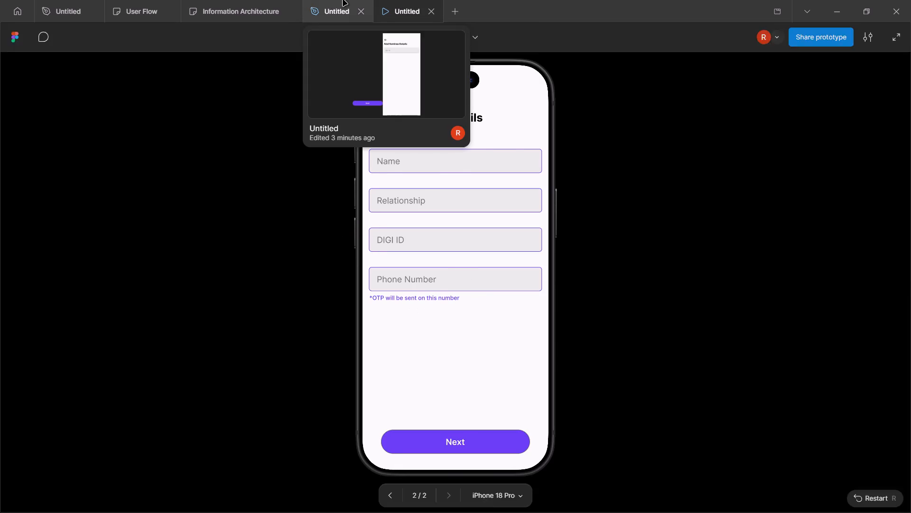
{"action": "left_click", "coordinate": [385, 0]}
{"action": "left_click", "coordinate": [456, 252]}
{"action": "key", "text": "ctrl+r"}
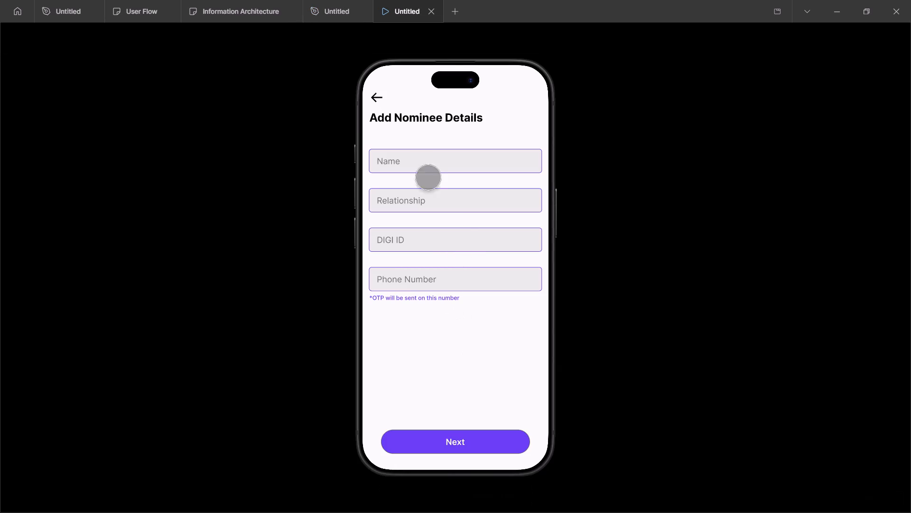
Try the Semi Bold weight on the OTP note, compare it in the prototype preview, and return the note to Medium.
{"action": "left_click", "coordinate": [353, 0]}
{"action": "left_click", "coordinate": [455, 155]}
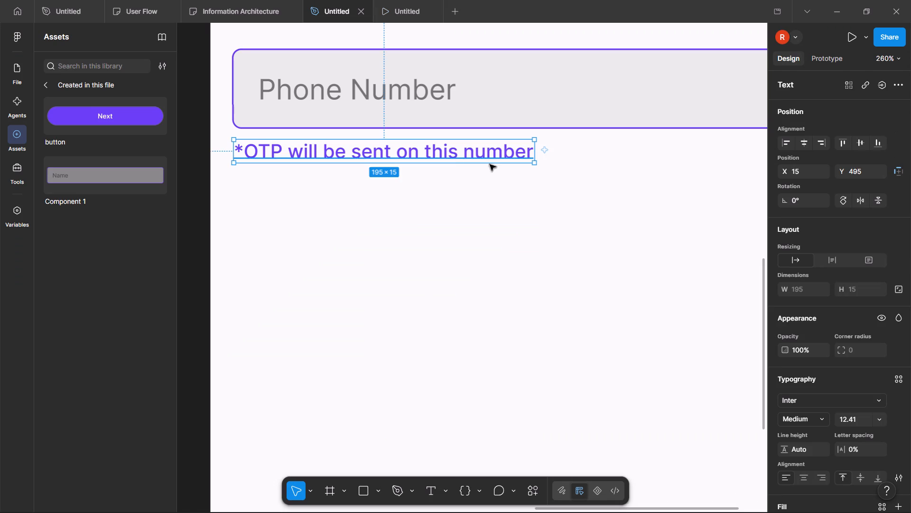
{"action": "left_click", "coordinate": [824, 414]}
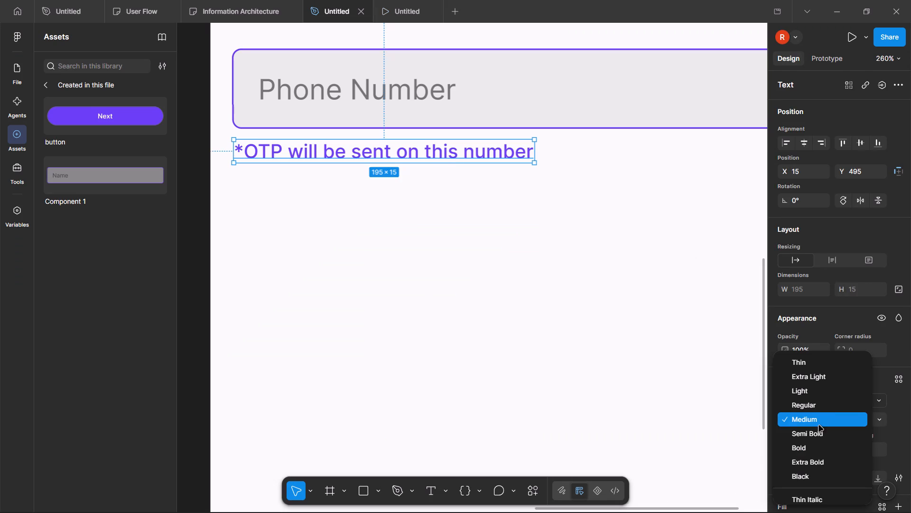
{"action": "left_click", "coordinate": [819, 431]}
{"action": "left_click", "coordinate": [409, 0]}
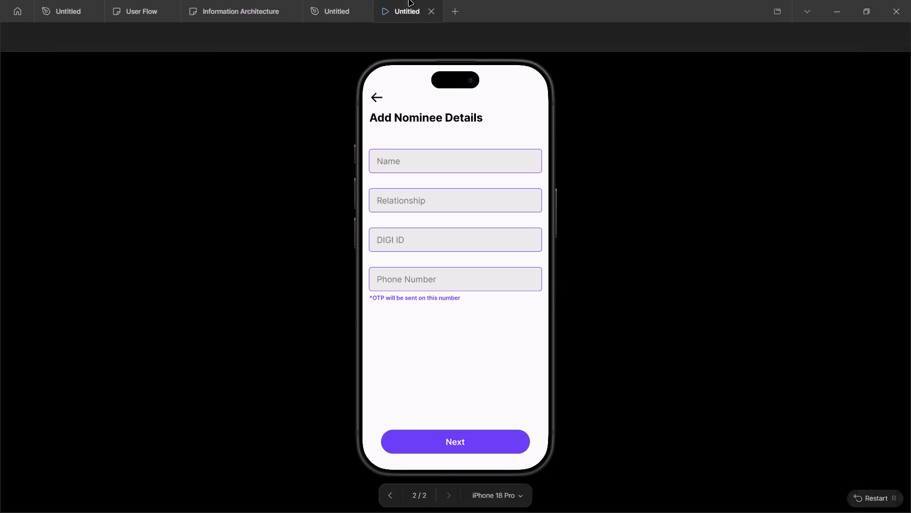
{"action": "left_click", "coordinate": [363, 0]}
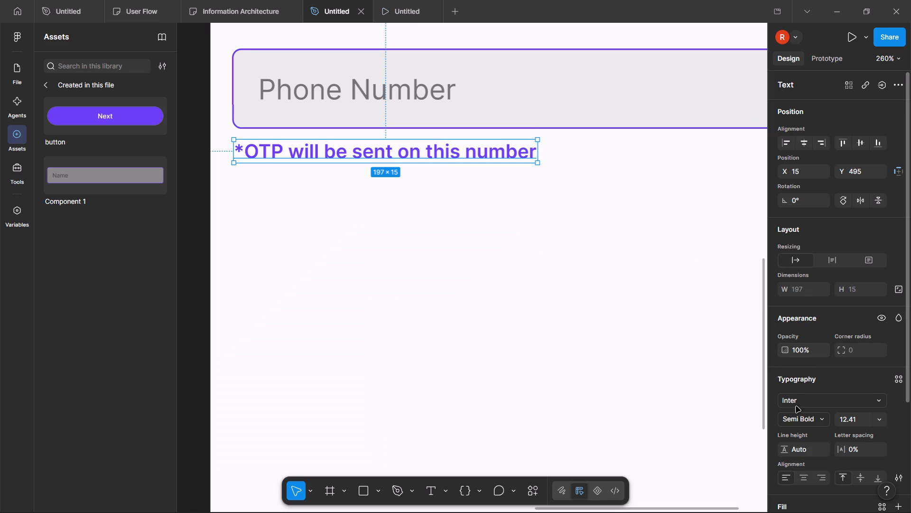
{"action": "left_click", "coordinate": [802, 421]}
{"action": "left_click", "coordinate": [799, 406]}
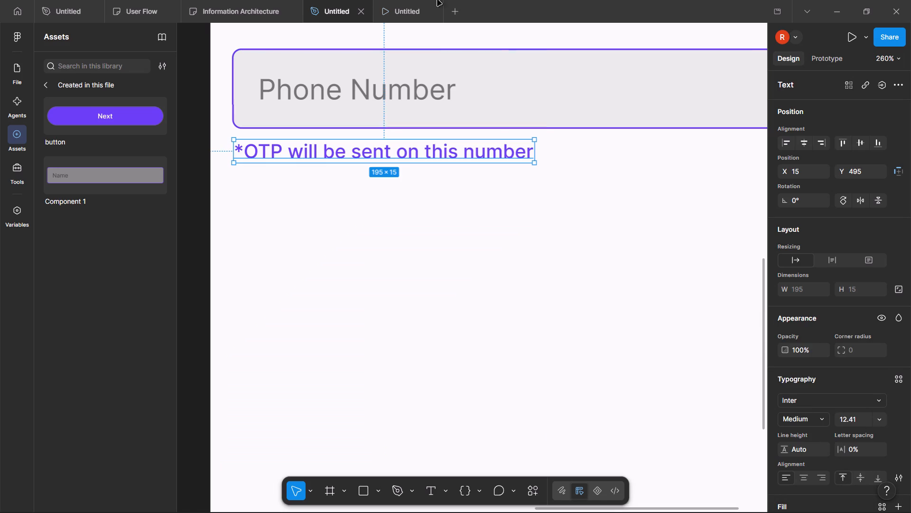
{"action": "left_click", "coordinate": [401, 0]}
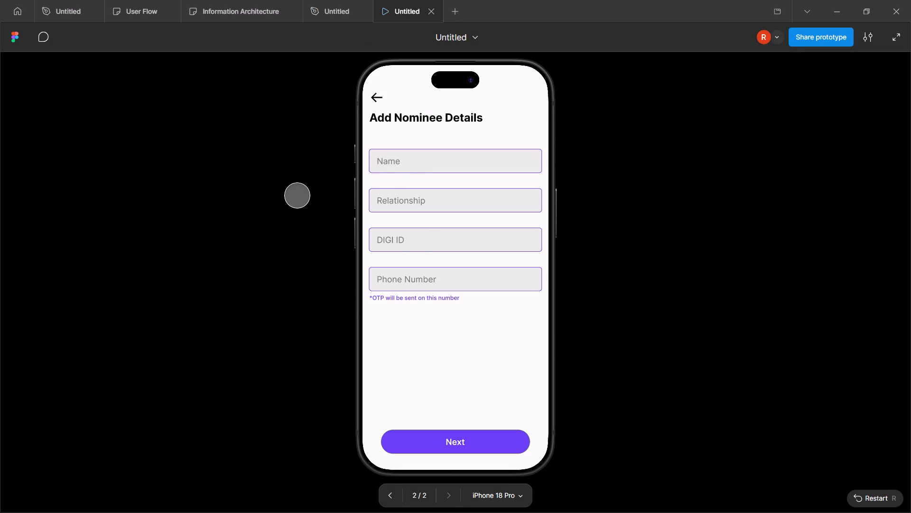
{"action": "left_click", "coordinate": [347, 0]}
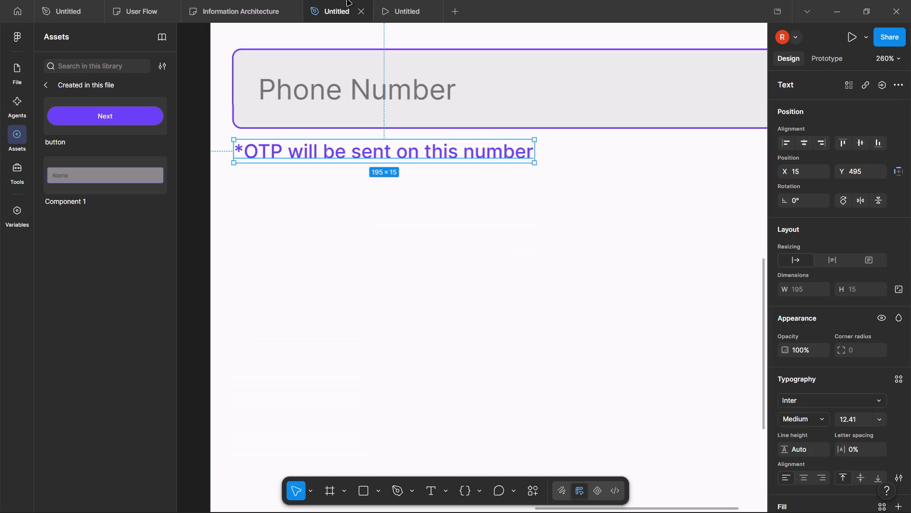
Move the stacked input fields and the OTP note up together, closer to the Add Nominee Details heading, and check the prototype preview.
{"action": "left_click", "coordinate": [418, 279]}
{"action": "scroll", "coordinate": [418, 279], "scroll_direction": "left", "scroll_amount": 1}
{"action": "scroll", "coordinate": [418, 279], "scroll_direction": "up", "scroll_amount": 1}
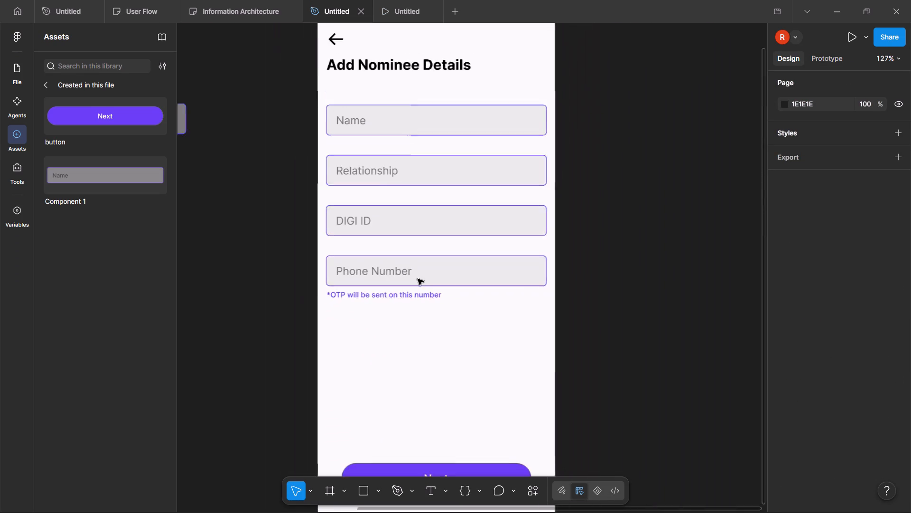
{"action": "scroll", "coordinate": [444, 296], "scroll_direction": "up", "scroll_amount": 1}
{"action": "left_click_drag", "start_coordinate": [477, 351], "coordinate": [402, 258]}
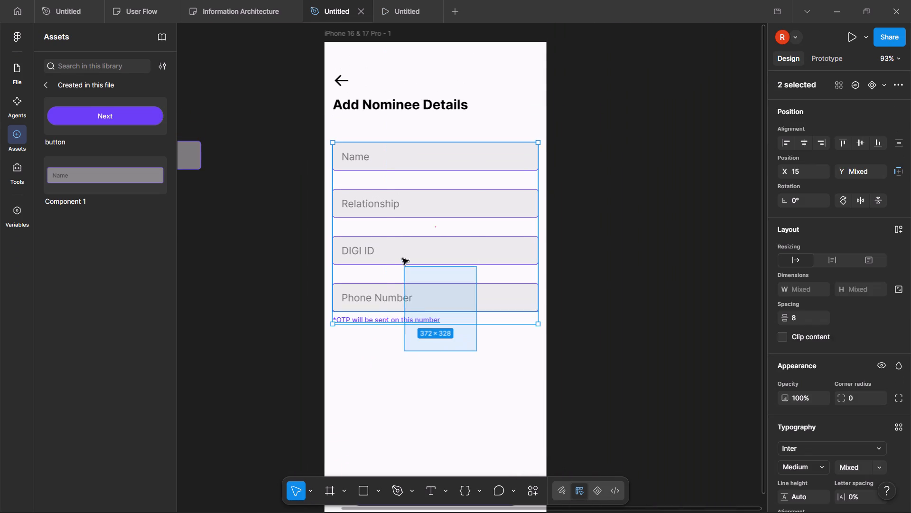
{"action": "left_click_drag", "start_coordinate": [402, 258], "coordinate": [364, 162]}
{"action": "left_click_drag", "start_coordinate": [423, 159], "coordinate": [423, 149]}
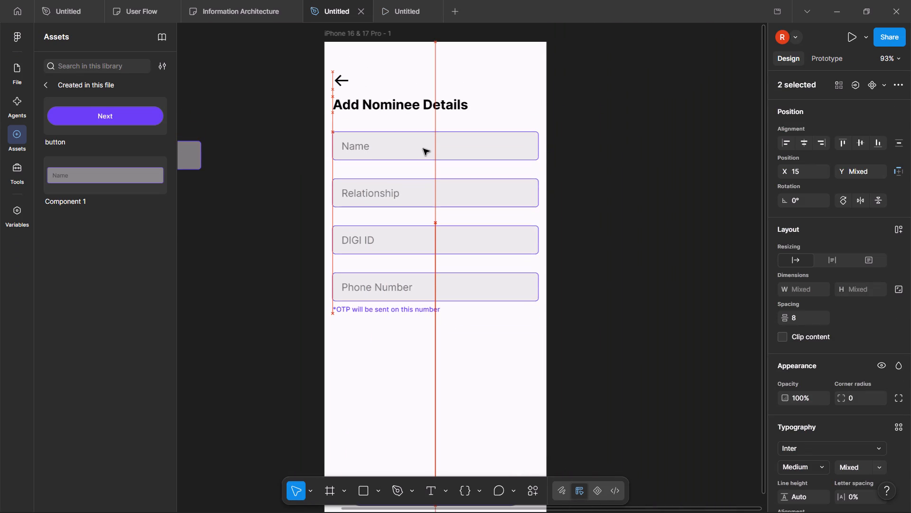
{"action": "left_click_drag", "start_coordinate": [423, 149], "coordinate": [424, 149]}
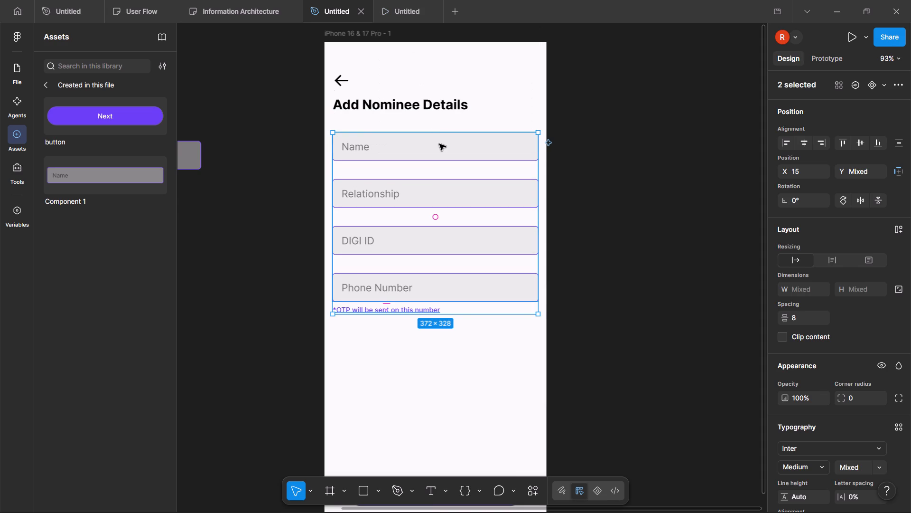
{"action": "left_click_drag", "start_coordinate": [439, 144], "coordinate": [440, 137]}
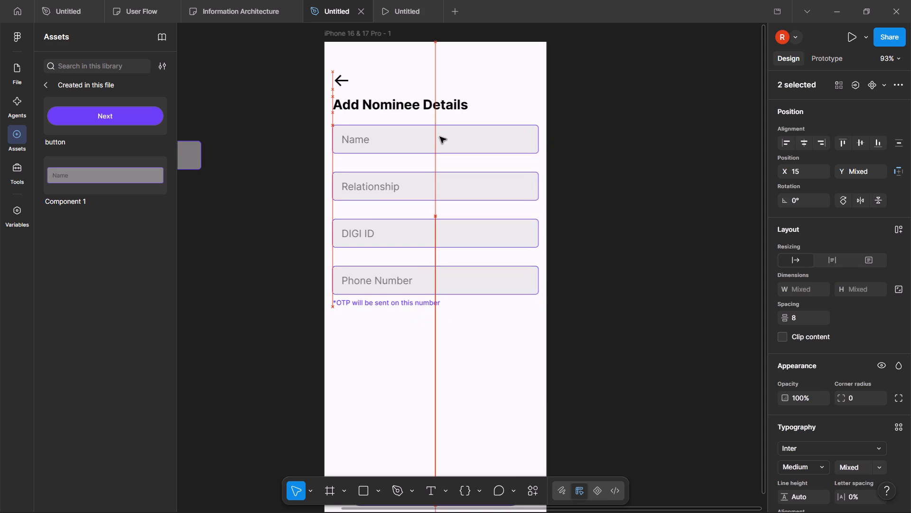
{"action": "left_click_drag", "start_coordinate": [440, 137], "coordinate": [441, 138]}
{"action": "left_click", "coordinate": [400, 0]}
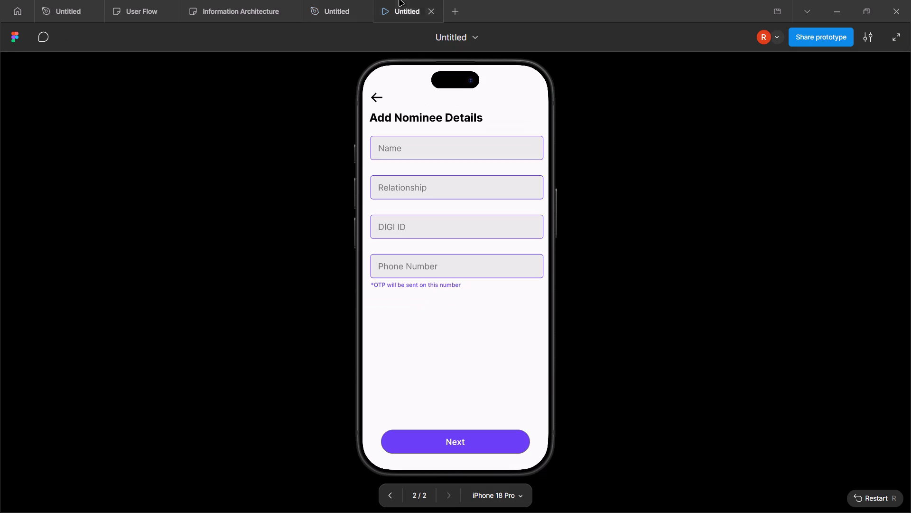
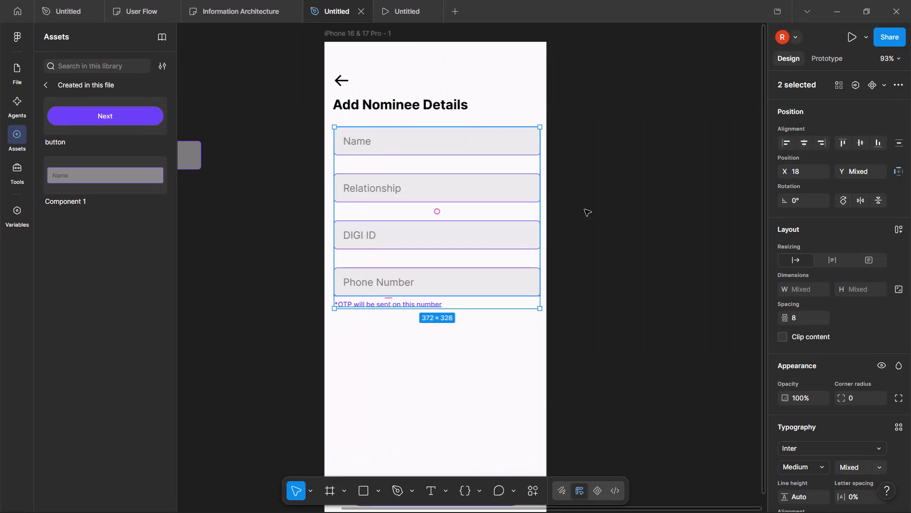
Show the rulers and move the vertical guide to x 36, beside the first letters of the input field placeholders.
{"action": "left_click", "coordinate": [597, 222]}
{"action": "left_click", "coordinate": [496, 87]}
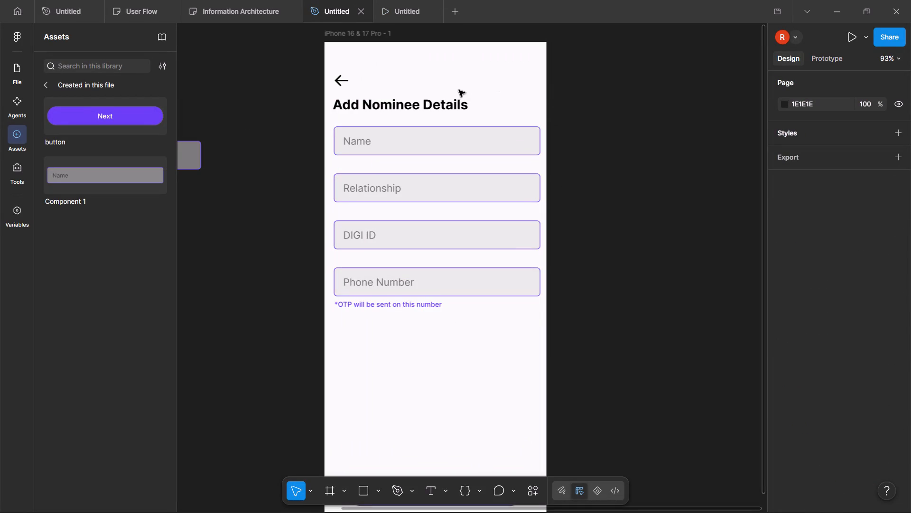
{"action": "scroll", "coordinate": [459, 90], "scroll_direction": "up", "scroll_amount": 1}
{"action": "key", "text": "shift+r"}
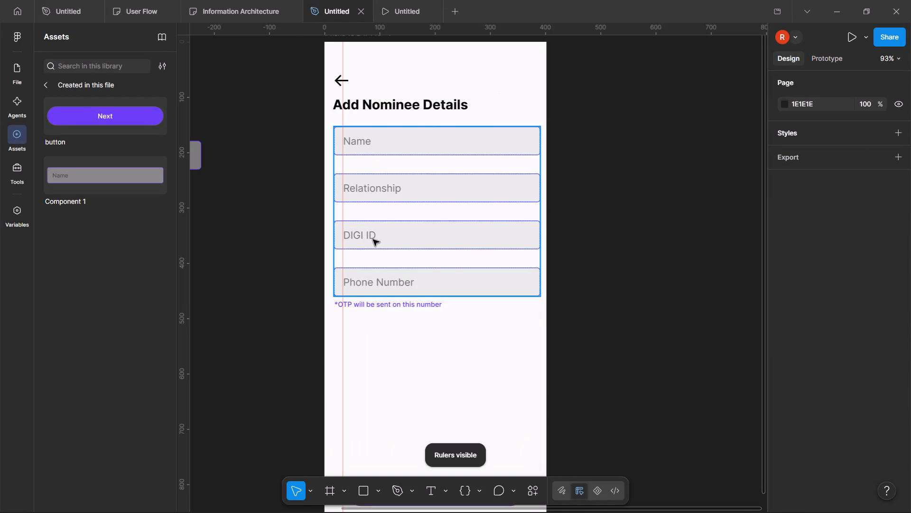
{"action": "scroll", "coordinate": [370, 166], "scroll_direction": "up", "scroll_amount": 2}
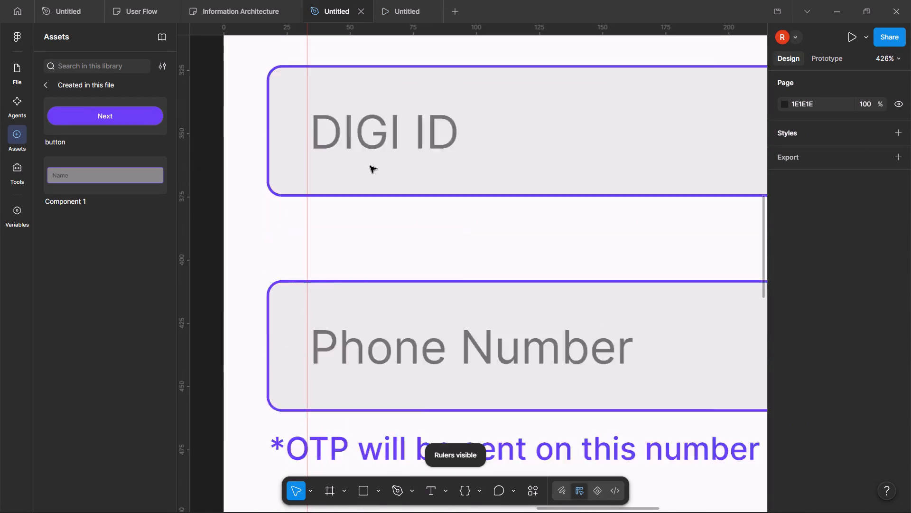
{"action": "scroll", "coordinate": [370, 166], "scroll_direction": "up", "scroll_amount": 1}
{"action": "scroll", "coordinate": [364, 214], "scroll_direction": "up", "scroll_amount": 3}
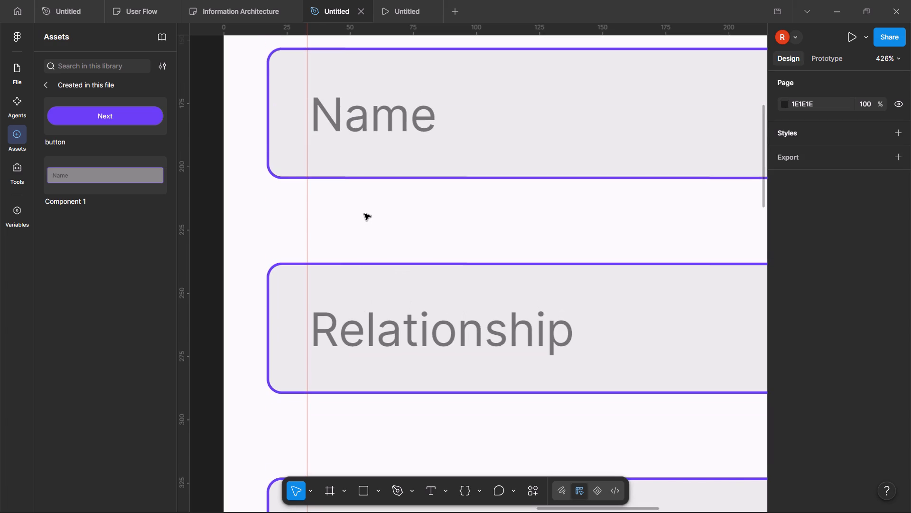
{"action": "left_click_drag", "start_coordinate": [309, 115], "coordinate": [314, 115]}
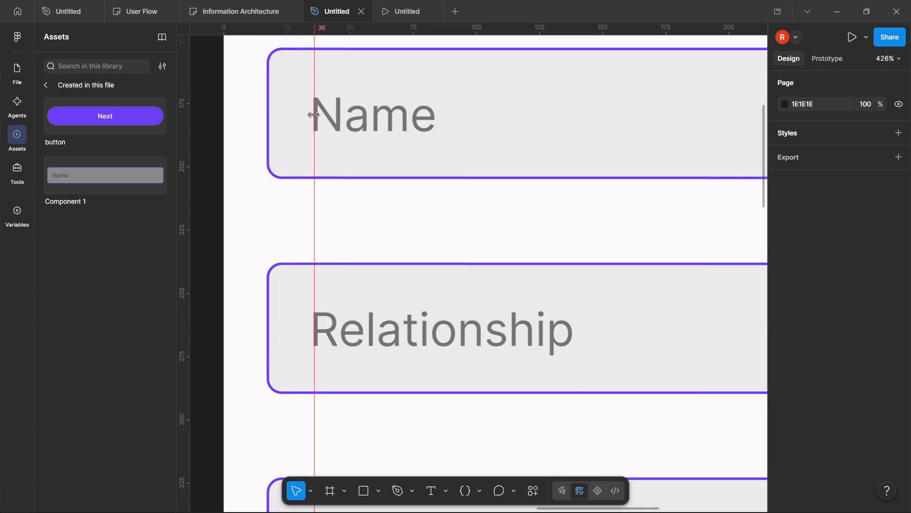
{"action": "left_click_drag", "start_coordinate": [314, 115], "coordinate": [315, 115]}
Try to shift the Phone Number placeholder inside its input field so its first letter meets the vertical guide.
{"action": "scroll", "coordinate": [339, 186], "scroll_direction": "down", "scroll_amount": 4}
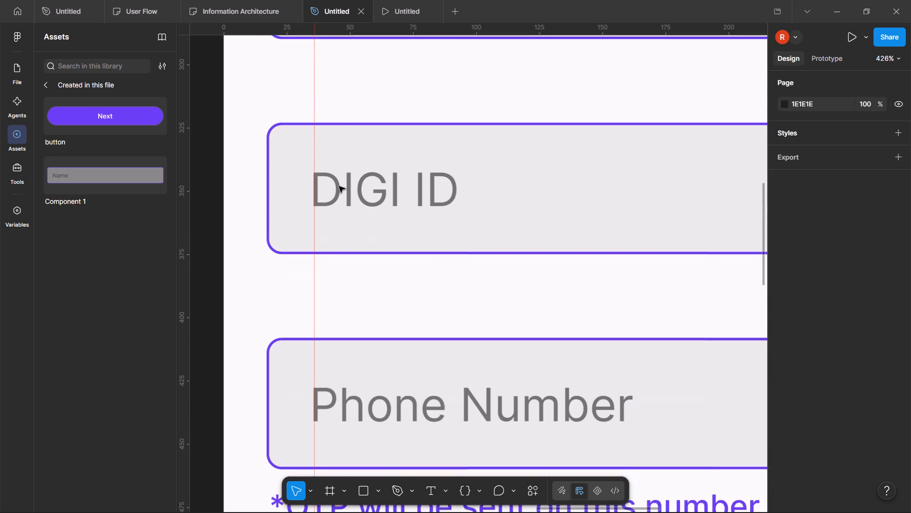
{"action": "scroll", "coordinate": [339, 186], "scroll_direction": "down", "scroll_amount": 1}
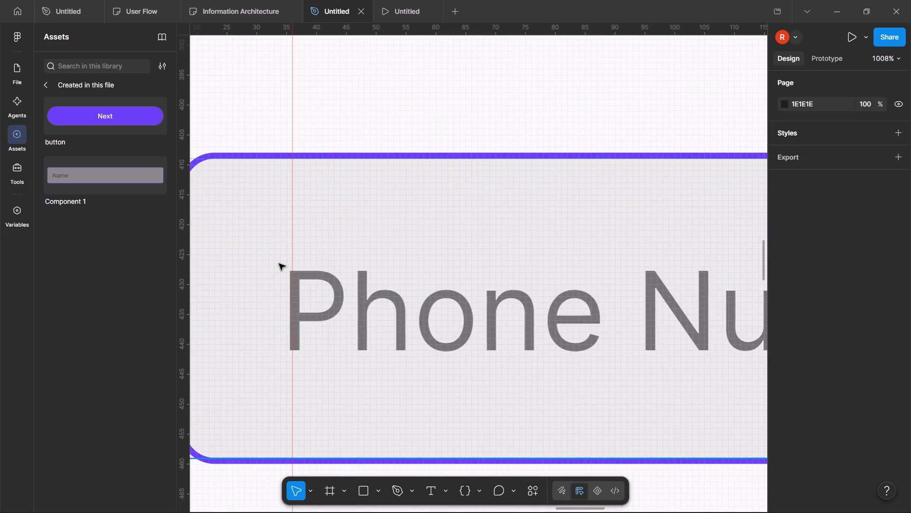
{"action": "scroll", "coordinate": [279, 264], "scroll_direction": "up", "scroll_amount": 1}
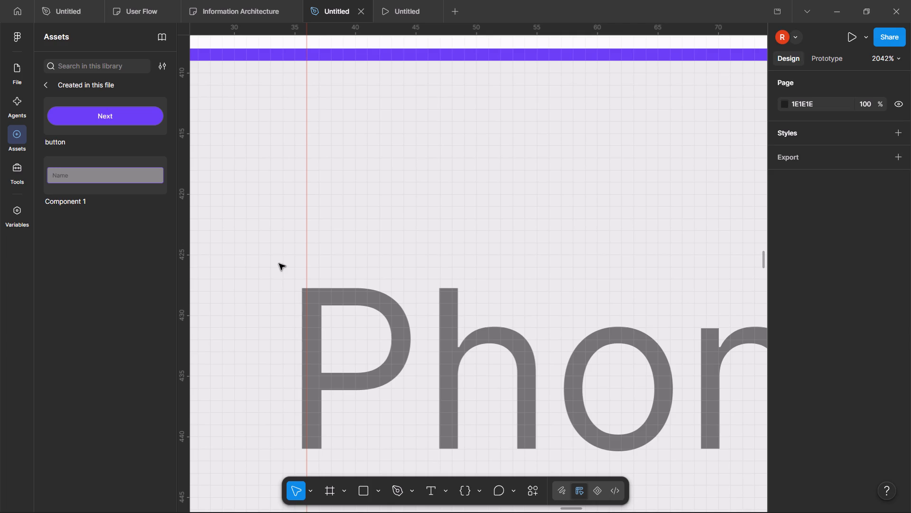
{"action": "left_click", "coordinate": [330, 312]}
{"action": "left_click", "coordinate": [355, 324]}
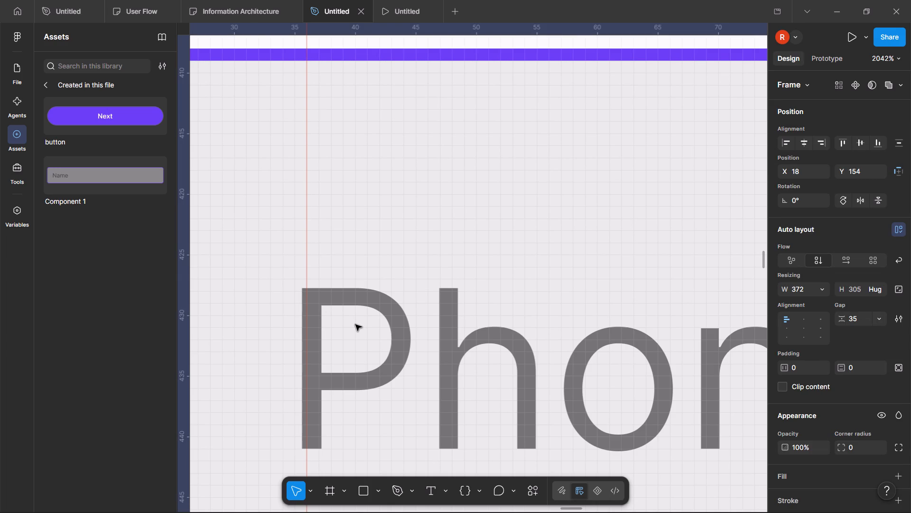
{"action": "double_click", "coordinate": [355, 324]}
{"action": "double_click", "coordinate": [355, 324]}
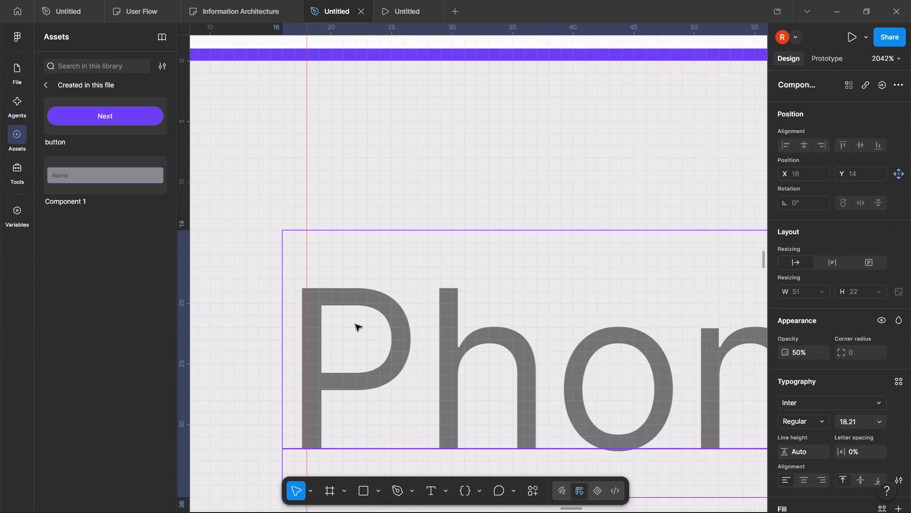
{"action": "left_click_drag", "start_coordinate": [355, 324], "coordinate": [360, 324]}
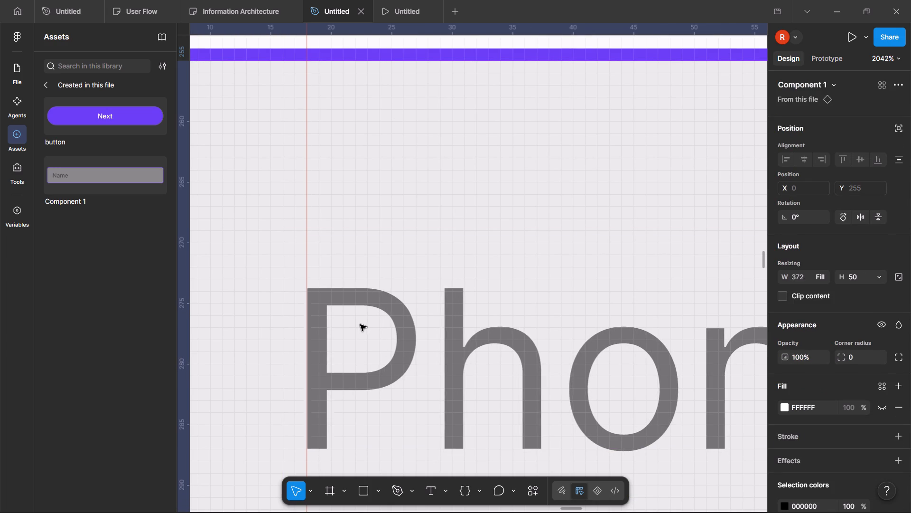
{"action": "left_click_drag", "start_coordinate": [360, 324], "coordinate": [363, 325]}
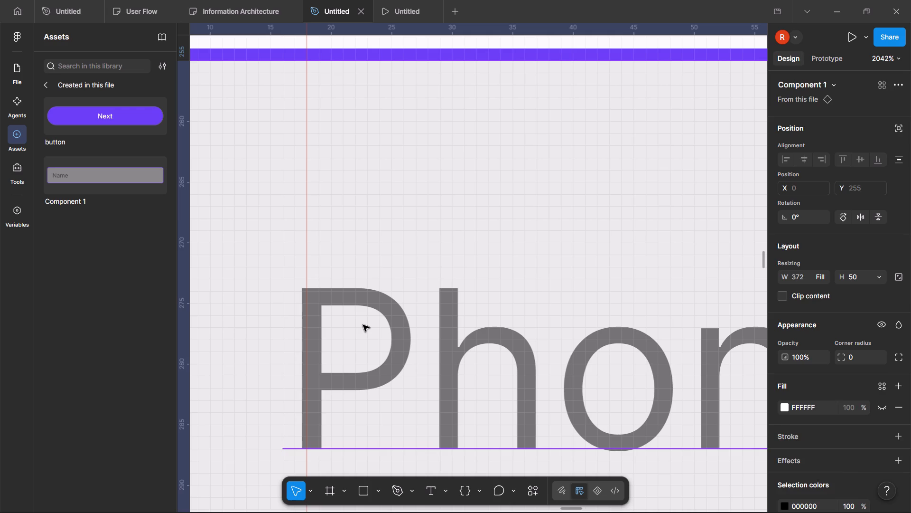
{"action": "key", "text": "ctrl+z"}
Examine how the Relationship, Name and DIGI ID placeholders line up with the vertical guide and one another.
{"action": "left_click", "coordinate": [367, 154]}
{"action": "scroll", "coordinate": [367, 154], "scroll_direction": "up", "scroll_amount": 3}
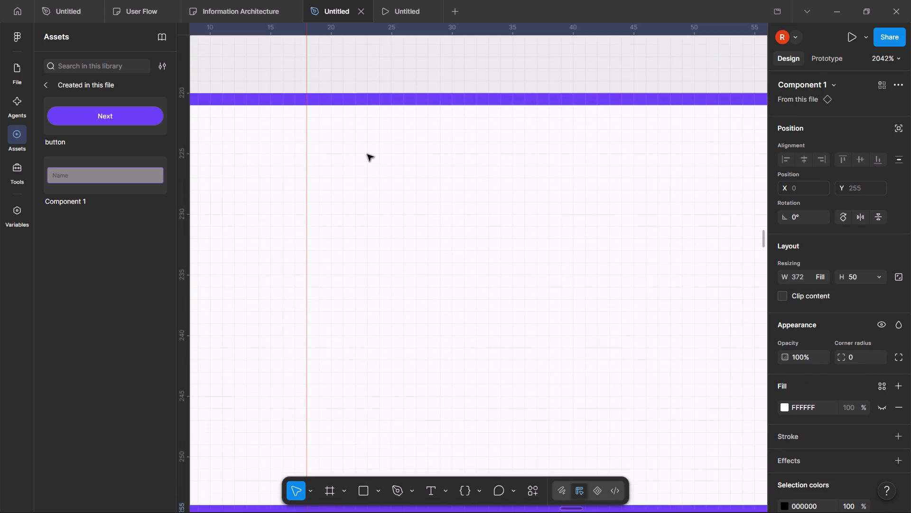
{"action": "scroll", "coordinate": [367, 154], "scroll_direction": "up", "scroll_amount": 10}
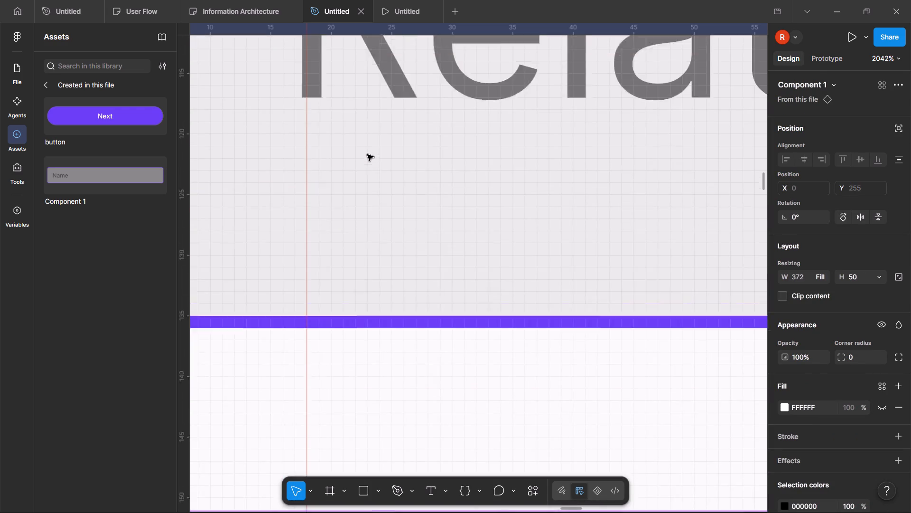
{"action": "scroll", "coordinate": [367, 154], "scroll_direction": "up", "scroll_amount": 14}
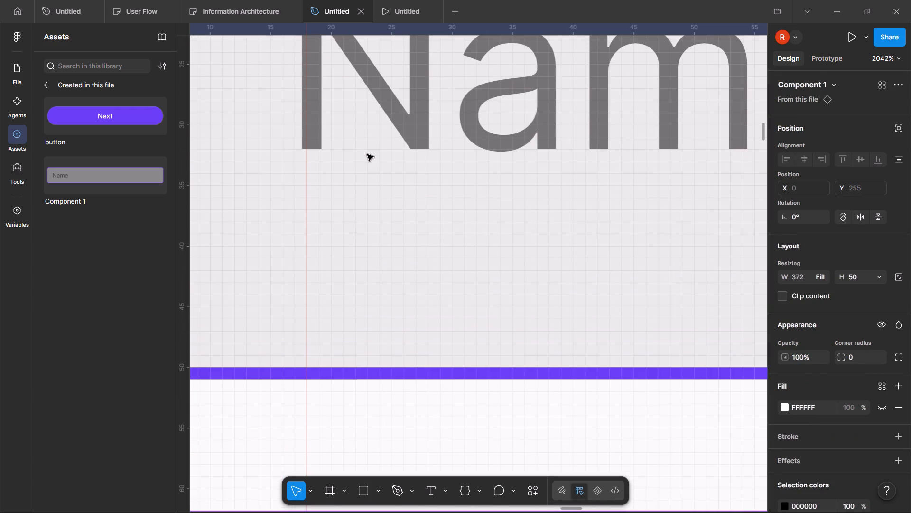
{"action": "scroll", "coordinate": [367, 154], "scroll_direction": "up", "scroll_amount": 3}
{"action": "scroll", "coordinate": [367, 154], "scroll_direction": "down", "scroll_amount": 1}
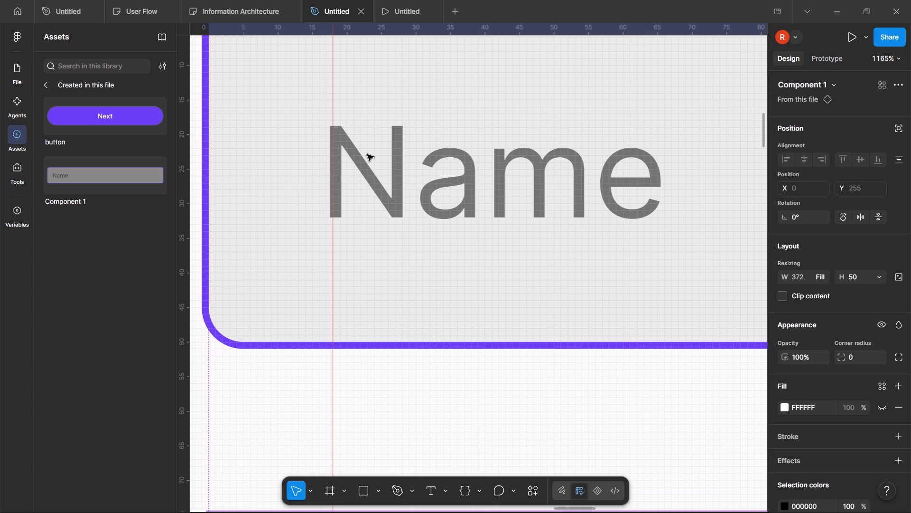
{"action": "scroll", "coordinate": [367, 154], "scroll_direction": "up", "scroll_amount": 4}
{"action": "scroll", "coordinate": [367, 154], "scroll_direction": "down", "scroll_amount": 4}
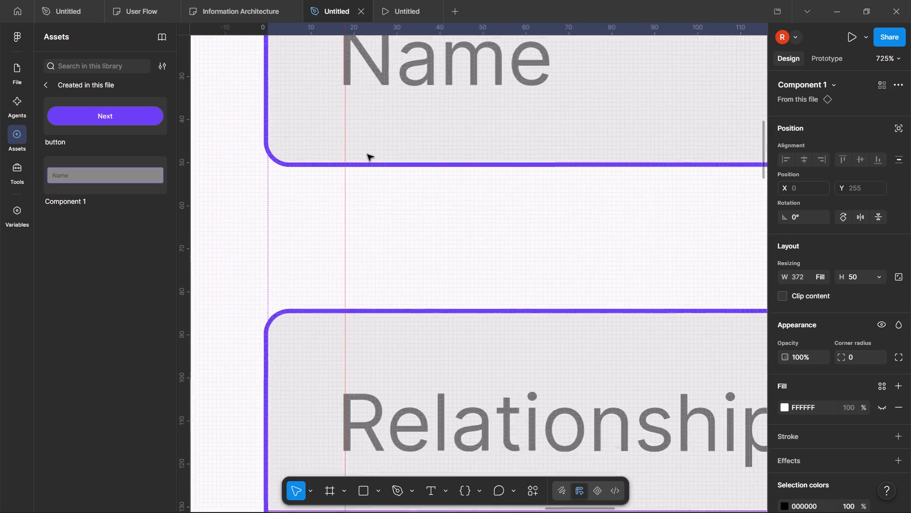
{"action": "scroll", "coordinate": [367, 154], "scroll_direction": "down", "scroll_amount": 3}
{"action": "scroll", "coordinate": [367, 154], "scroll_direction": "left", "scroll_amount": 1}
{"action": "scroll", "coordinate": [367, 154], "scroll_direction": "down", "scroll_amount": 1}
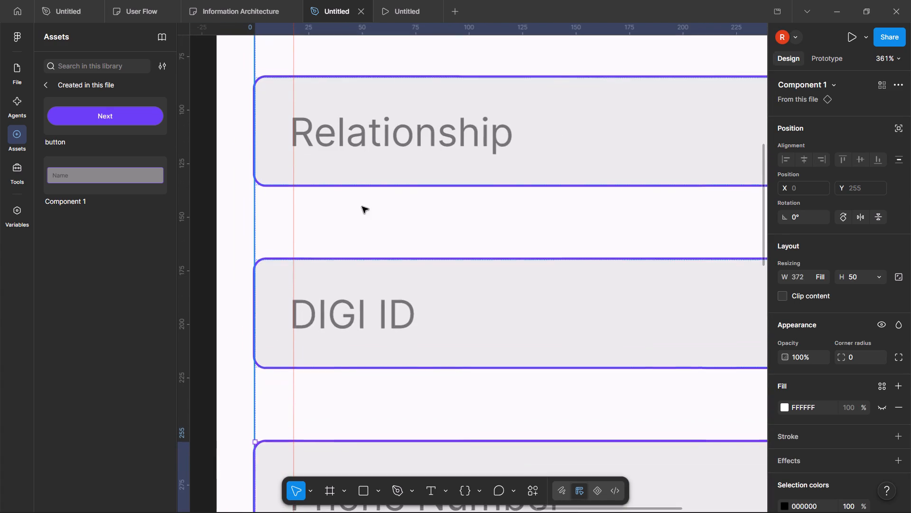
{"action": "scroll", "coordinate": [362, 207], "scroll_direction": "down", "scroll_amount": 2}
{"action": "double_click", "coordinate": [348, 189]}
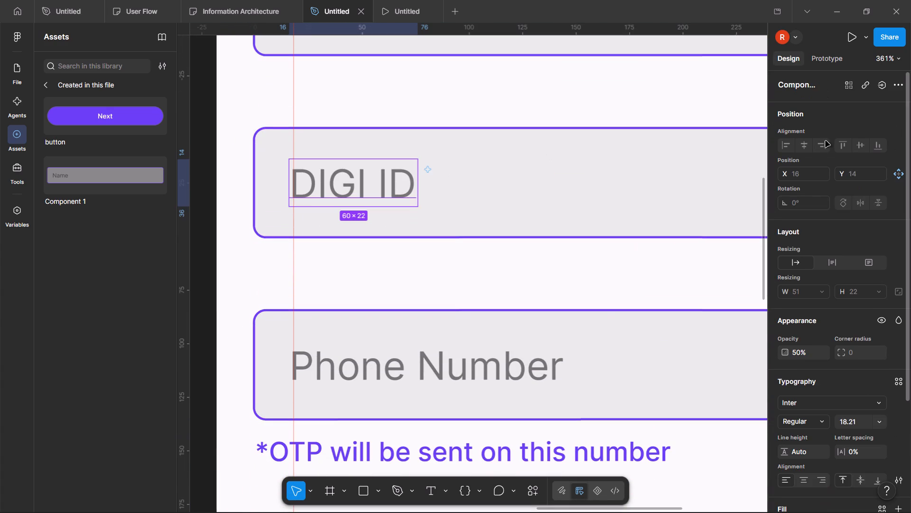
{"action": "left_click", "coordinate": [809, 149]}
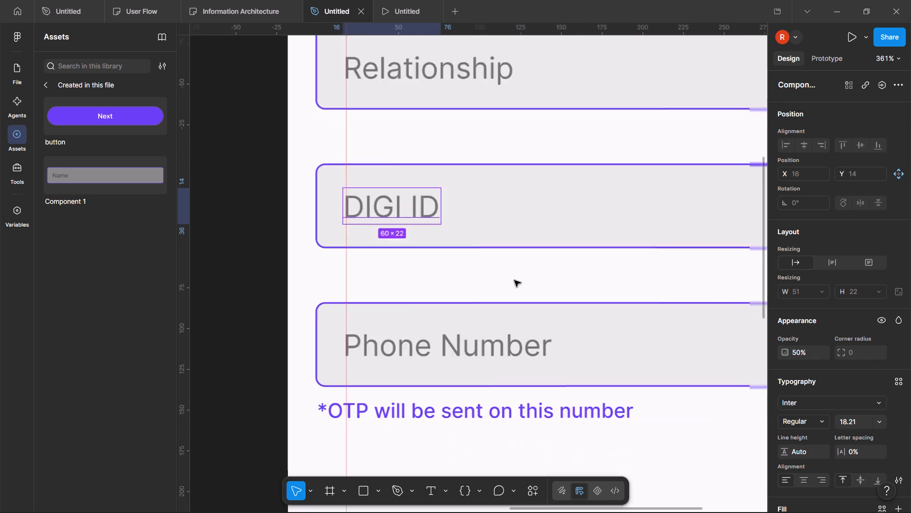
{"action": "left_click", "coordinate": [300, 206]}
Move the button main component beneath the Input Field frame, aligned with its left edge at X -596, Y 288.
{"action": "scroll", "coordinate": [300, 206], "scroll_direction": "up", "scroll_amount": 2}
{"action": "scroll", "coordinate": [300, 206], "scroll_direction": "right", "scroll_amount": 1}
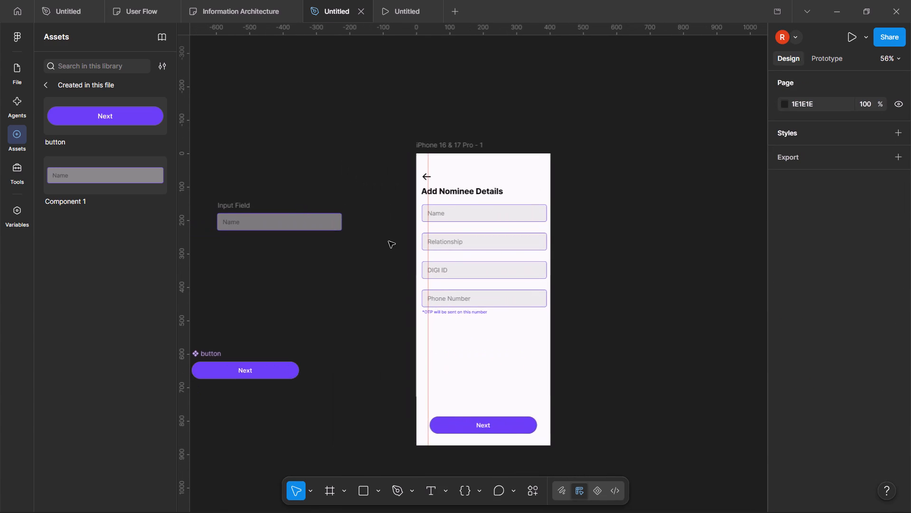
{"action": "scroll", "coordinate": [389, 241], "scroll_direction": "left", "scroll_amount": 1}
{"action": "scroll", "coordinate": [389, 241], "scroll_direction": "right", "scroll_amount": 1}
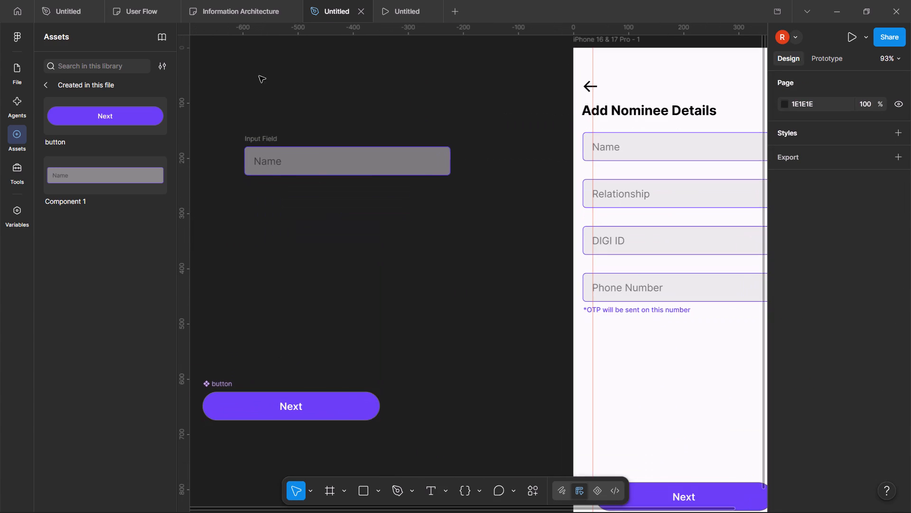
{"action": "left_click", "coordinate": [270, 117]}
{"action": "left_click", "coordinate": [270, 140]}
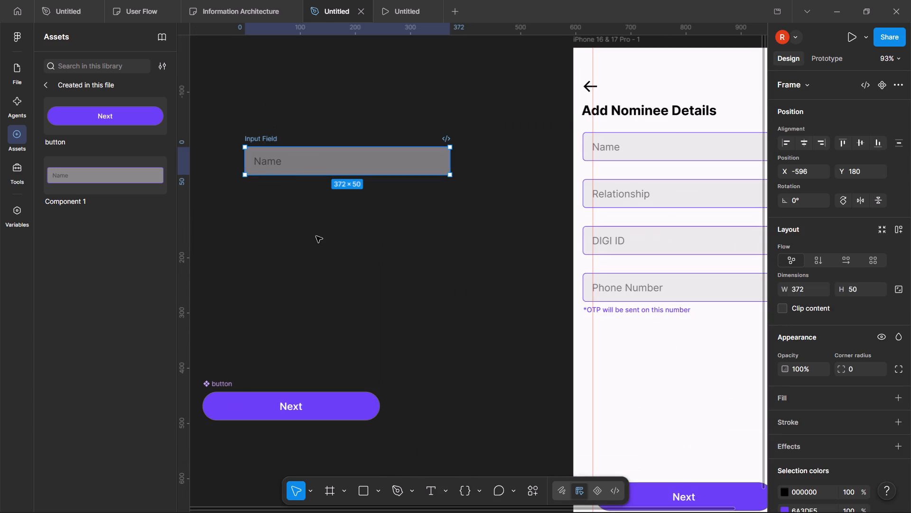
{"action": "left_click_drag", "start_coordinate": [218, 385], "coordinate": [264, 209]}
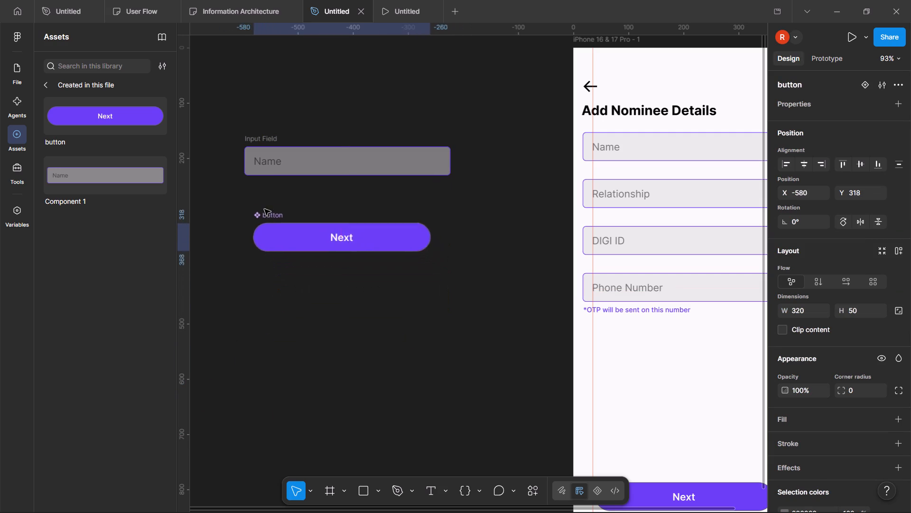
{"action": "left_click_drag", "start_coordinate": [264, 209], "coordinate": [261, 200]}
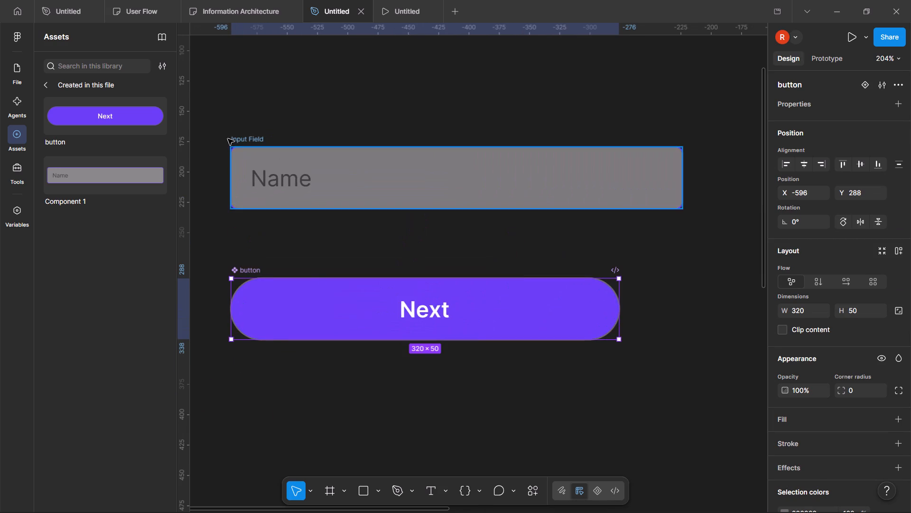
Convert the Input Field frame on the canvas into a reusable component.
{"action": "scroll", "coordinate": [228, 139], "scroll_direction": "right", "scroll_amount": 1}
{"action": "left_click", "coordinate": [311, 142]}
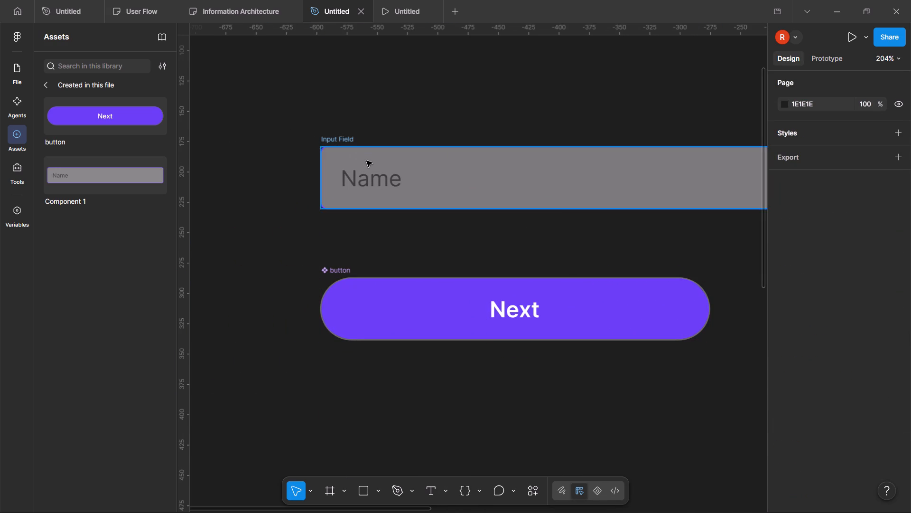
{"action": "left_click", "coordinate": [366, 161]}
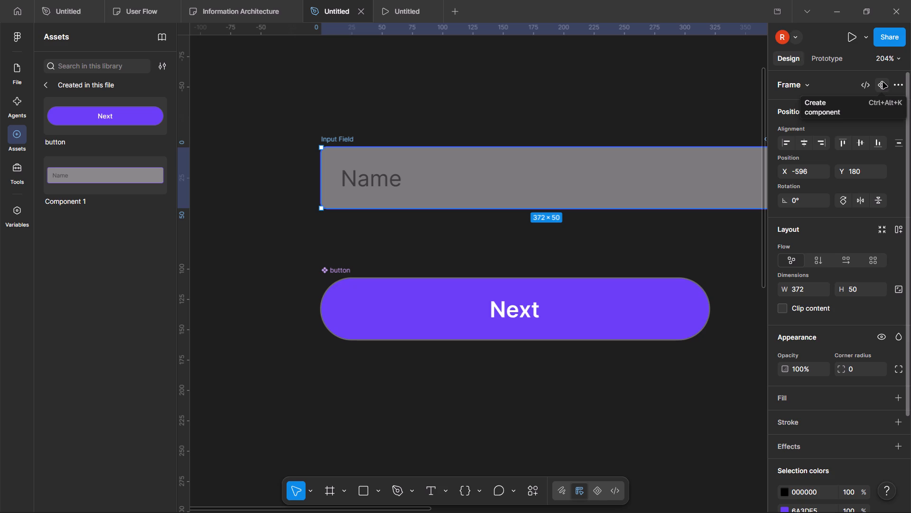
{"action": "left_click", "coordinate": [883, 83]}
{"action": "left_click", "coordinate": [684, 93]}
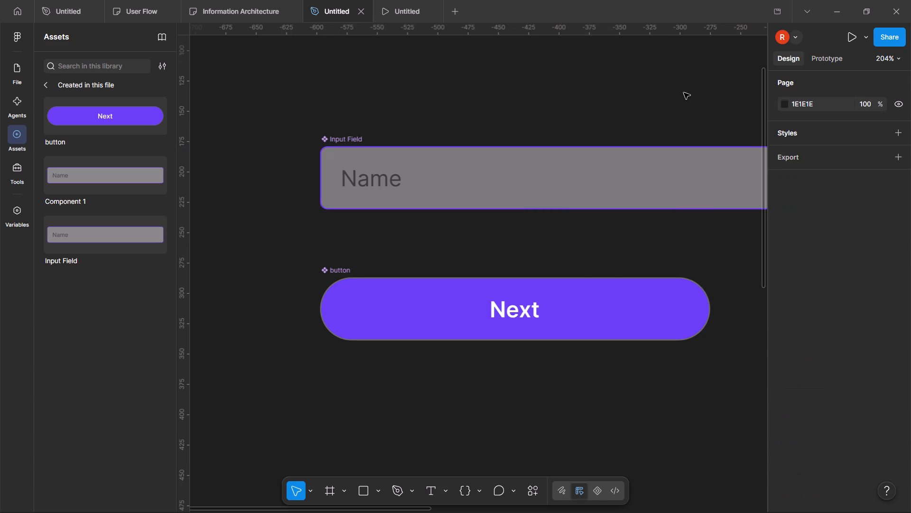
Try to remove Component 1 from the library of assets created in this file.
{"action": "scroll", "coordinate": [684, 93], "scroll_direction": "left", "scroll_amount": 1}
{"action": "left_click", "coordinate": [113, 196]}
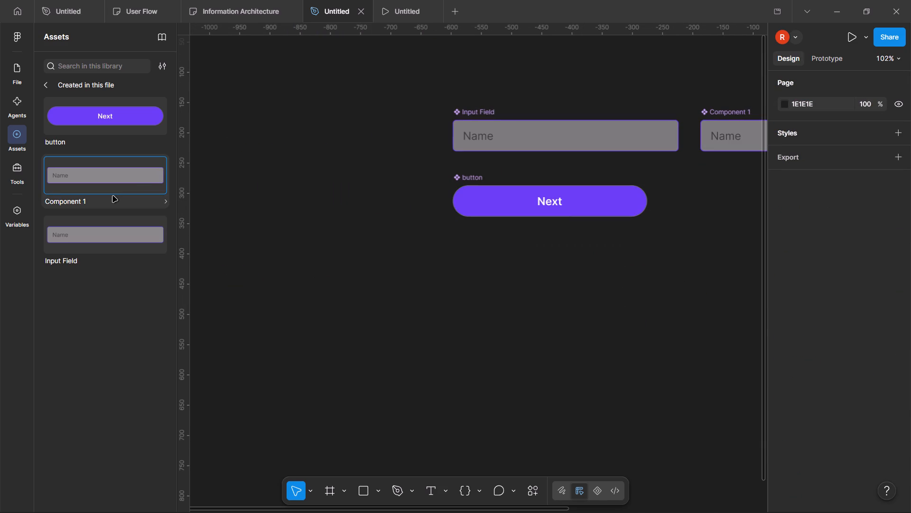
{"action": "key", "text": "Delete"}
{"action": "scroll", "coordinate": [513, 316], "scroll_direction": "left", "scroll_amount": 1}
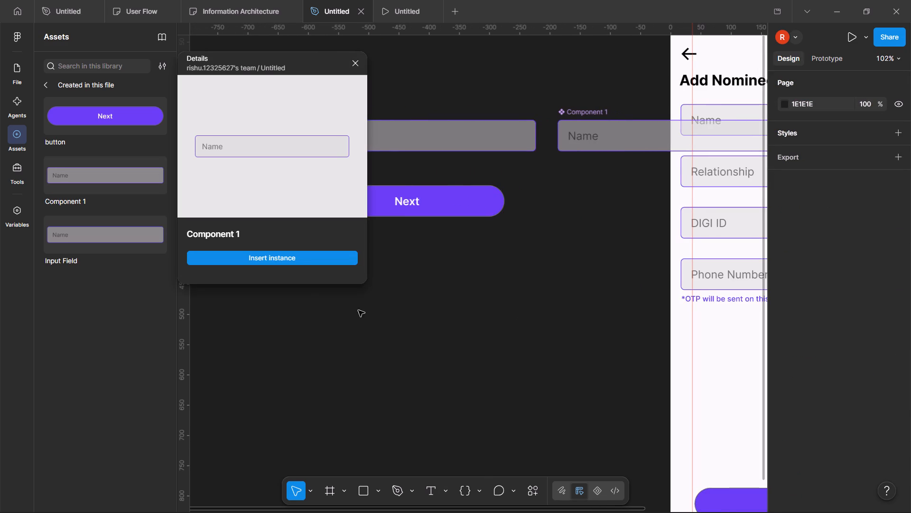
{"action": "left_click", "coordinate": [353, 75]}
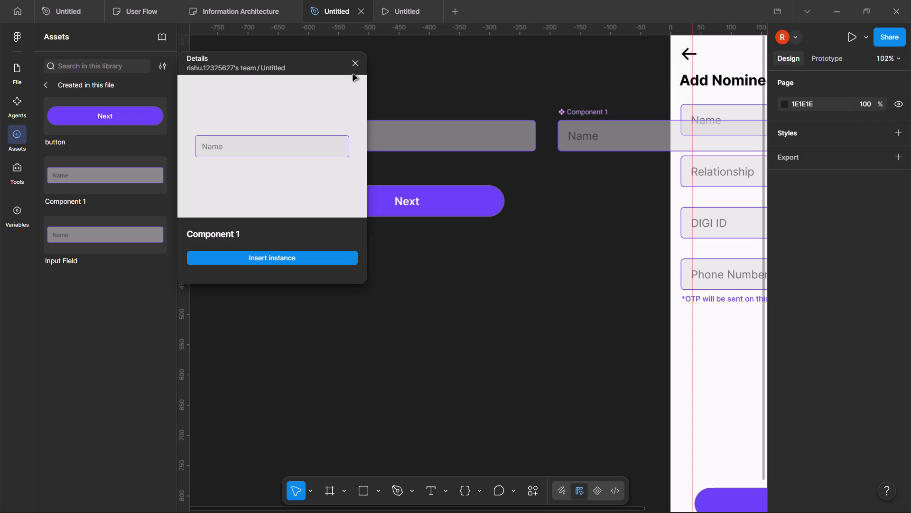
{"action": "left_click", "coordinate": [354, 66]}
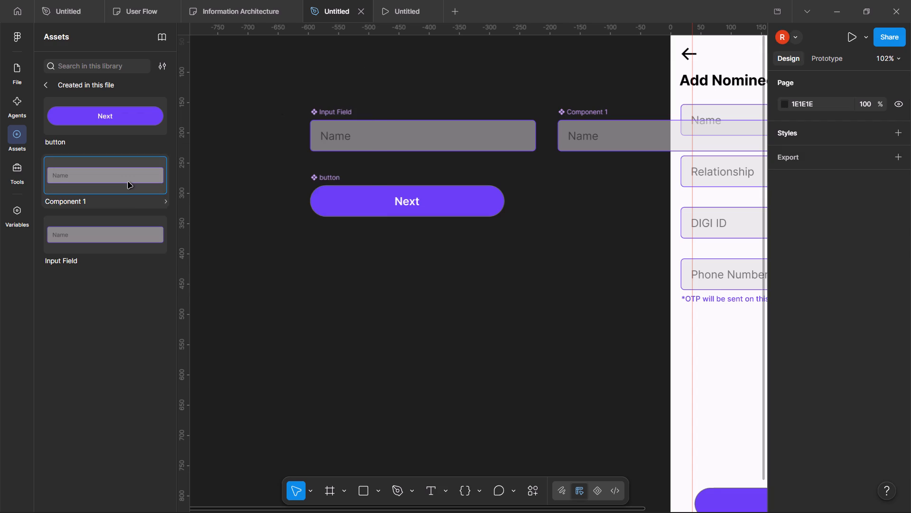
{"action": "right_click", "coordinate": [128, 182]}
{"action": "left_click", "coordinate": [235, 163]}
Delete the Component 1 main component that overlaps the phone screen's edge on the canvas.
{"action": "scroll", "coordinate": [235, 163], "scroll_direction": "left", "scroll_amount": 1}
{"action": "left_click", "coordinate": [381, 211]}
{"action": "scroll", "coordinate": [381, 211], "scroll_direction": "up", "scroll_amount": 1}
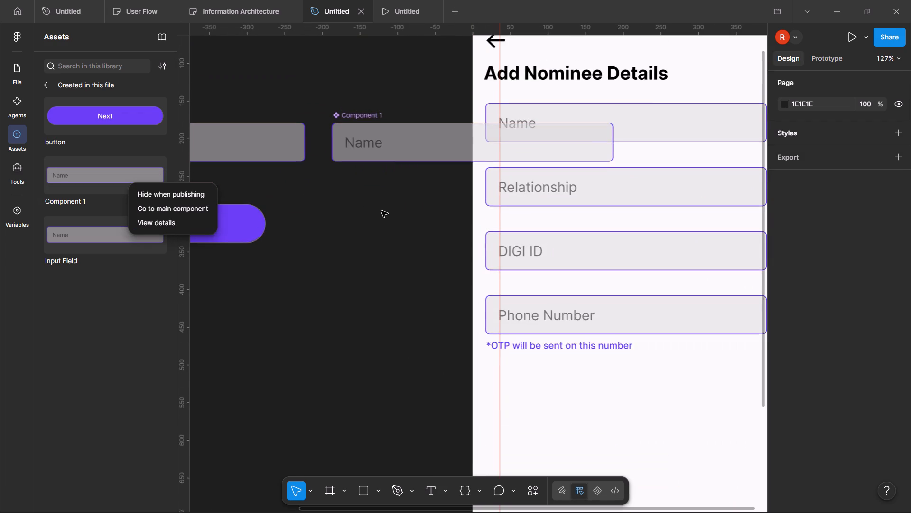
{"action": "left_click", "coordinate": [353, 123]}
{"action": "key", "text": "Delete"}
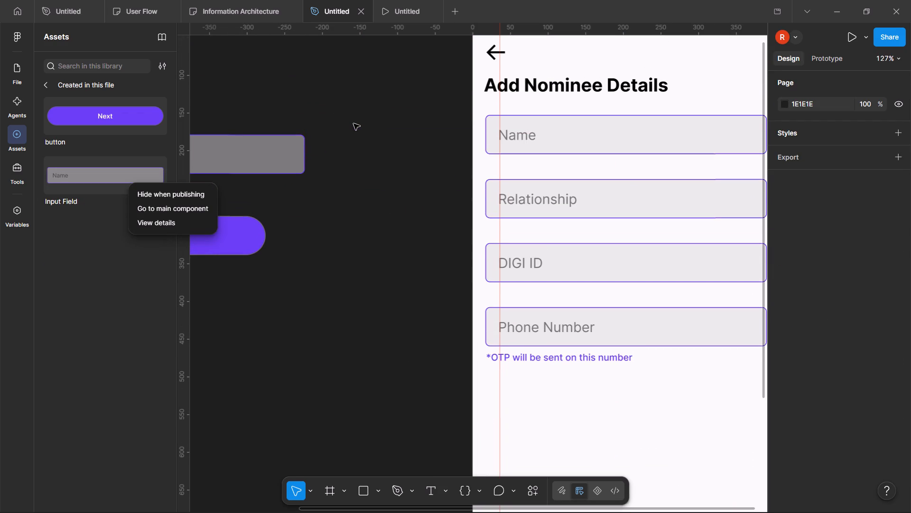
{"action": "left_click", "coordinate": [401, 134]}
{"action": "scroll", "coordinate": [401, 134], "scroll_direction": "right", "scroll_amount": 1}
{"action": "left_click", "coordinate": [682, 128]}
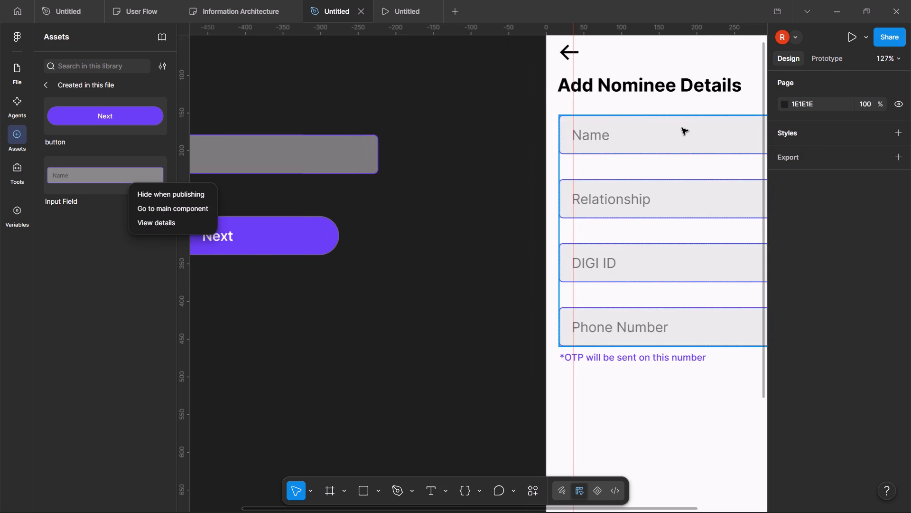
Review the Add Nominee Details screen and the main components on the canvas, and check the screen in the prototype preview.
{"action": "left_click", "coordinate": [416, 240]}
{"action": "scroll", "coordinate": [416, 240], "scroll_direction": "right", "scroll_amount": 1}
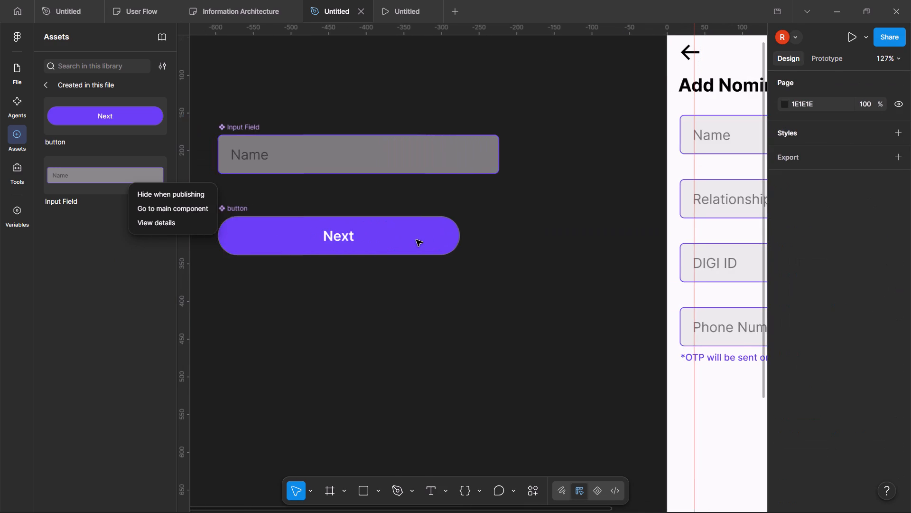
{"action": "scroll", "coordinate": [416, 240], "scroll_direction": "left", "scroll_amount": 5}
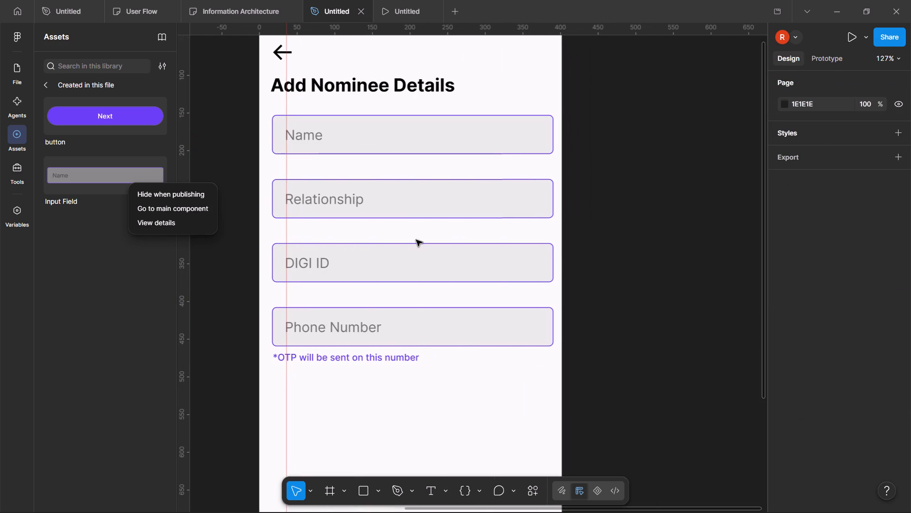
{"action": "scroll", "coordinate": [416, 240], "scroll_direction": "down", "scroll_amount": 1}
{"action": "left_click", "coordinate": [392, 0]}
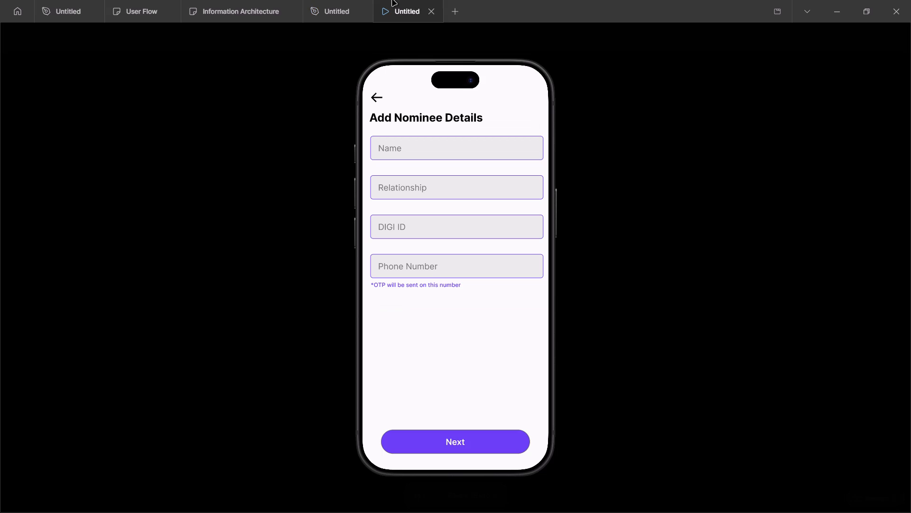
{"action": "left_click", "coordinate": [348, 0]}
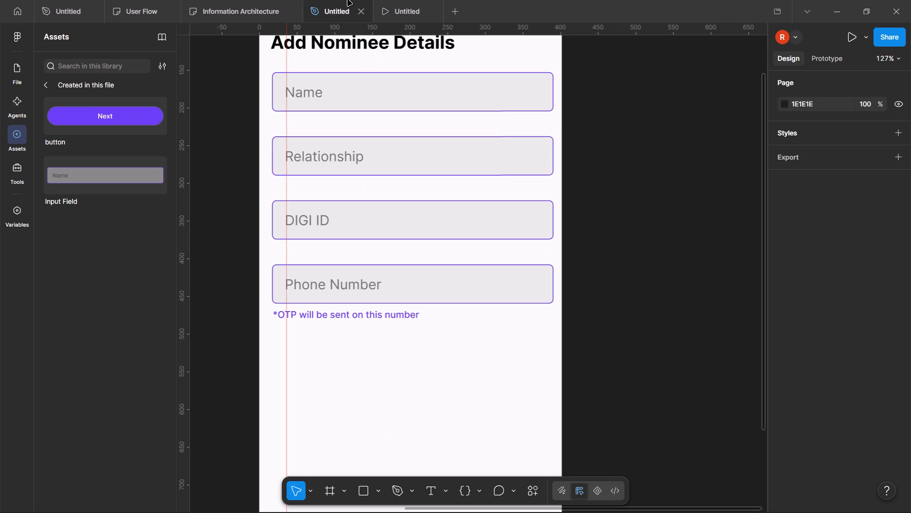
Search Iconify for "refresh" icons and check the reference screen in the DigiLocker case study in Chrome.
{"action": "left_click", "coordinate": [536, 494]}
{"action": "left_click", "coordinate": [319, 335]}
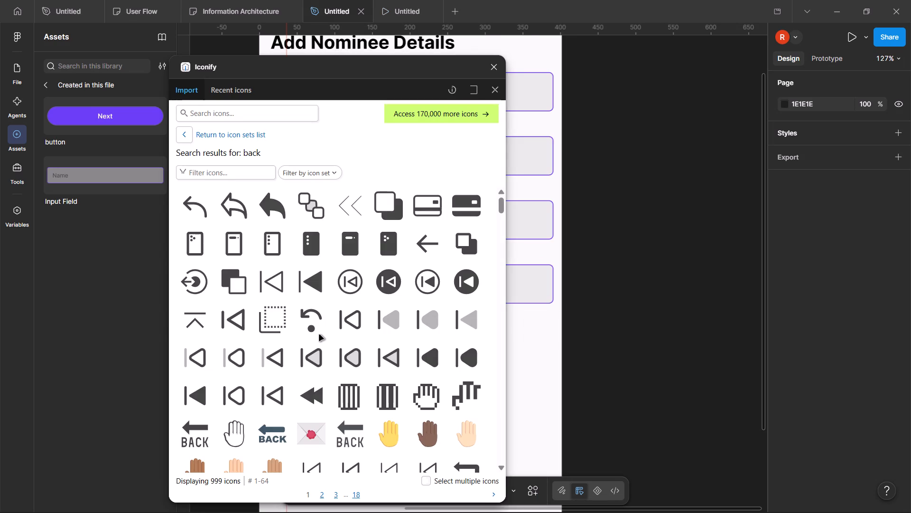
{"action": "left_click", "coordinate": [221, 113]}
{"action": "type", "text": "refresh"}
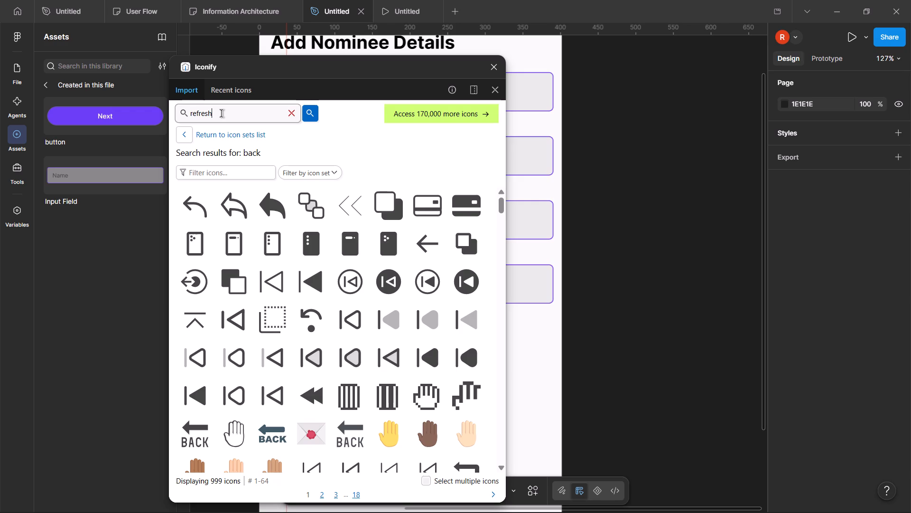
{"action": "key", "text": "Return"}
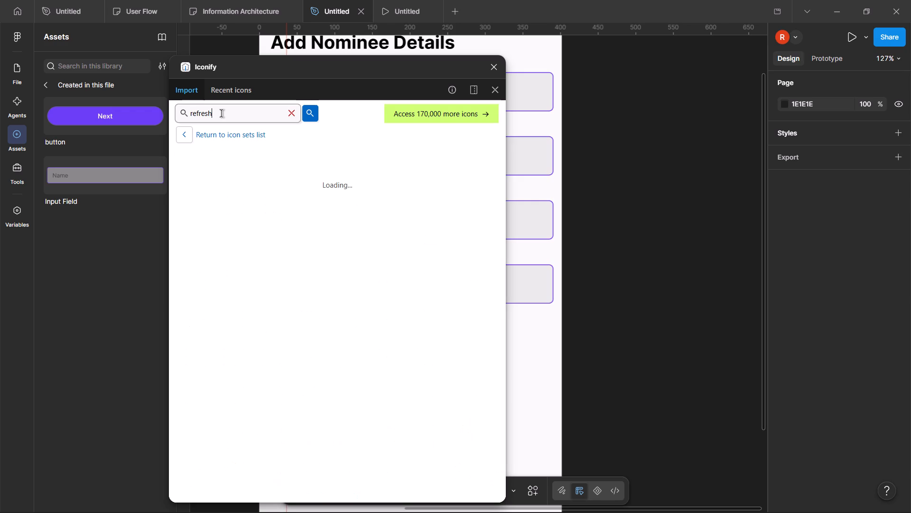
{"action": "key", "text": "alt+Tab"}
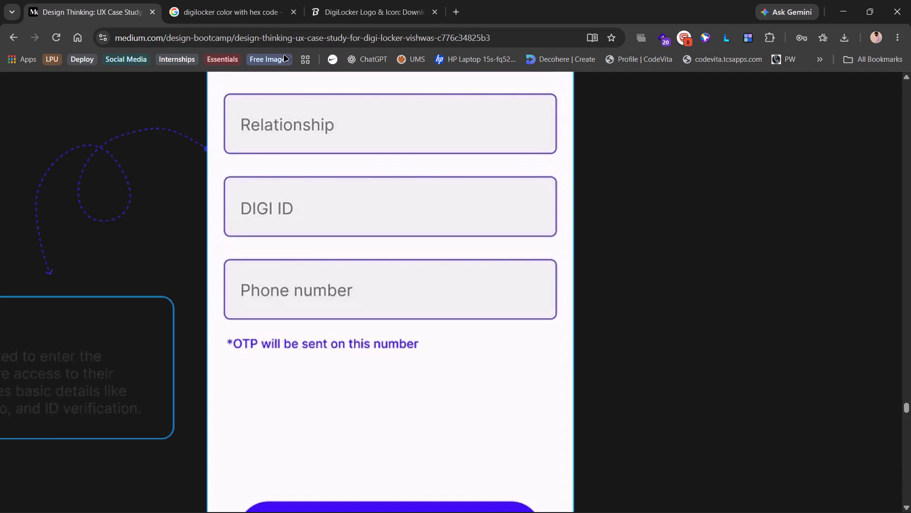
{"action": "scroll", "coordinate": [415, 204], "scroll_direction": "up", "scroll_amount": 4}
{"action": "key", "text": "alt+Tab"}
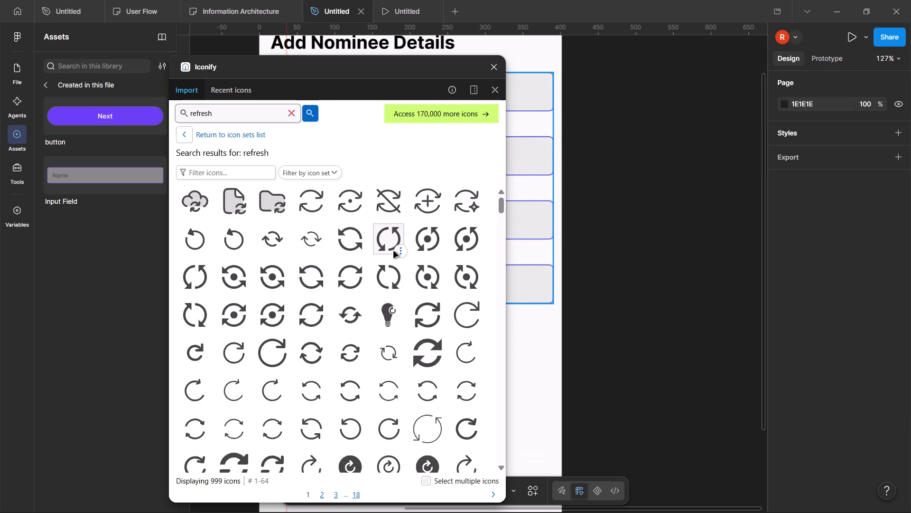
{"action": "key", "text": "alt+Tab"}
{"action": "key", "text": "alt+Tab"}
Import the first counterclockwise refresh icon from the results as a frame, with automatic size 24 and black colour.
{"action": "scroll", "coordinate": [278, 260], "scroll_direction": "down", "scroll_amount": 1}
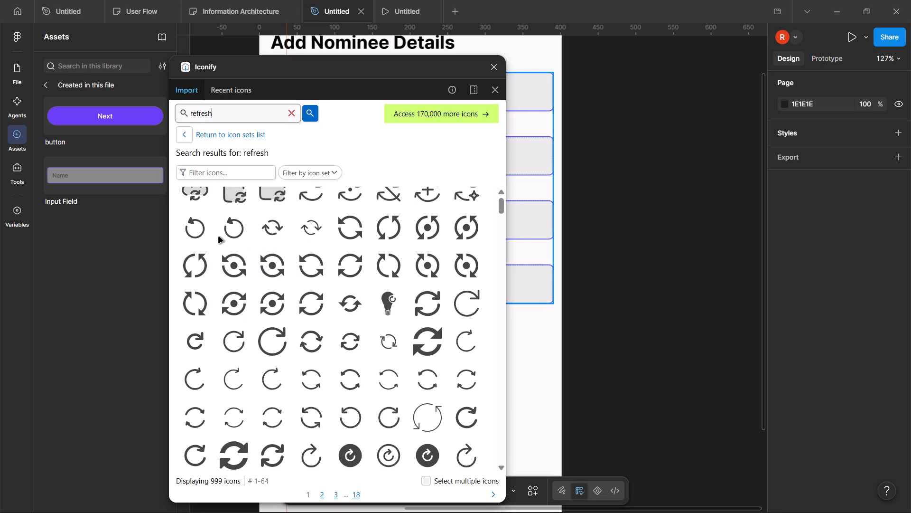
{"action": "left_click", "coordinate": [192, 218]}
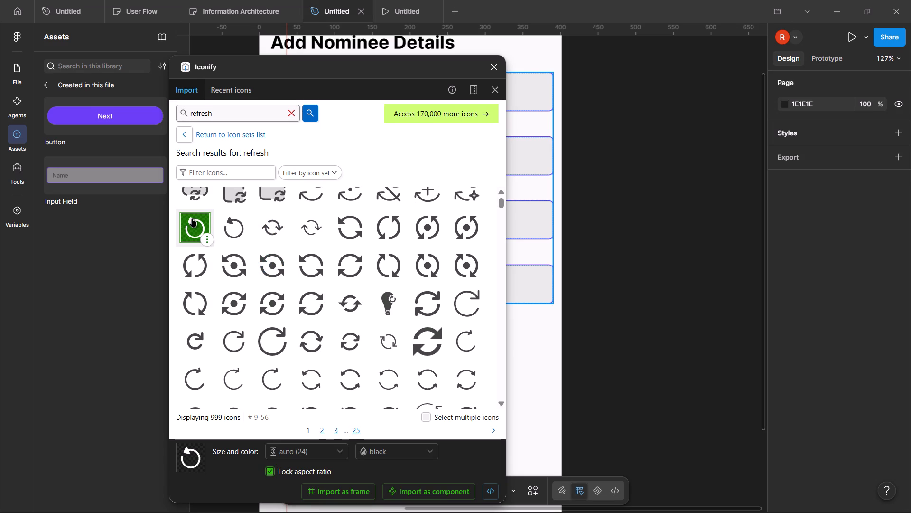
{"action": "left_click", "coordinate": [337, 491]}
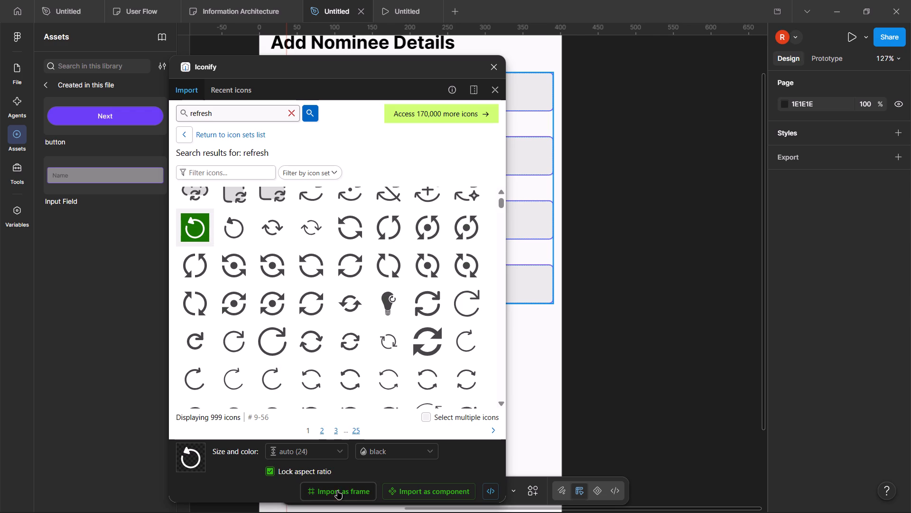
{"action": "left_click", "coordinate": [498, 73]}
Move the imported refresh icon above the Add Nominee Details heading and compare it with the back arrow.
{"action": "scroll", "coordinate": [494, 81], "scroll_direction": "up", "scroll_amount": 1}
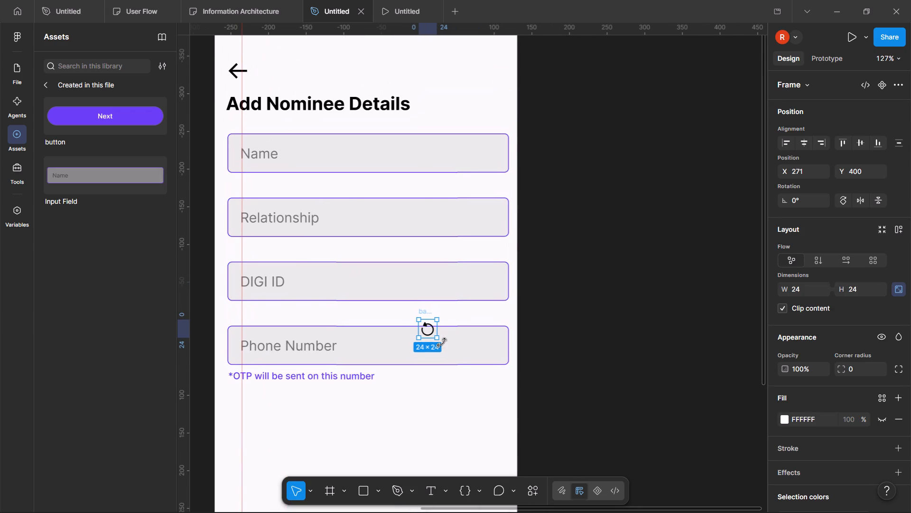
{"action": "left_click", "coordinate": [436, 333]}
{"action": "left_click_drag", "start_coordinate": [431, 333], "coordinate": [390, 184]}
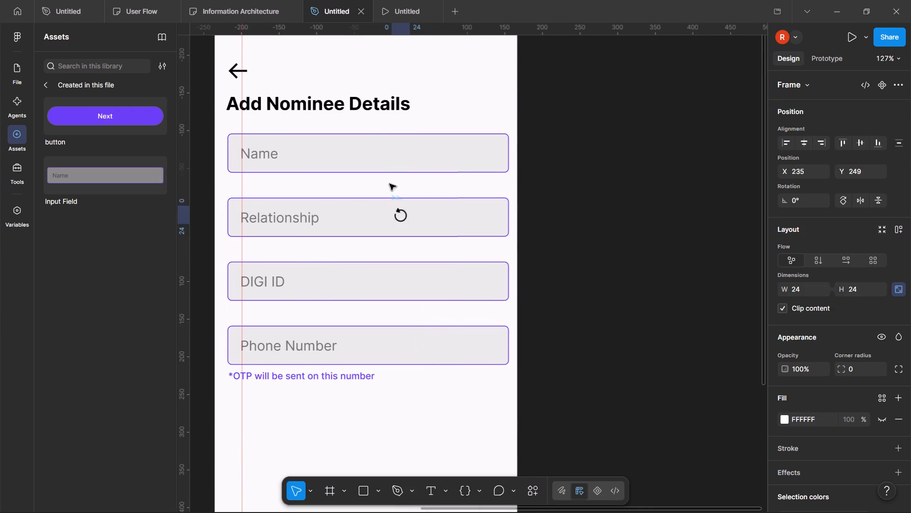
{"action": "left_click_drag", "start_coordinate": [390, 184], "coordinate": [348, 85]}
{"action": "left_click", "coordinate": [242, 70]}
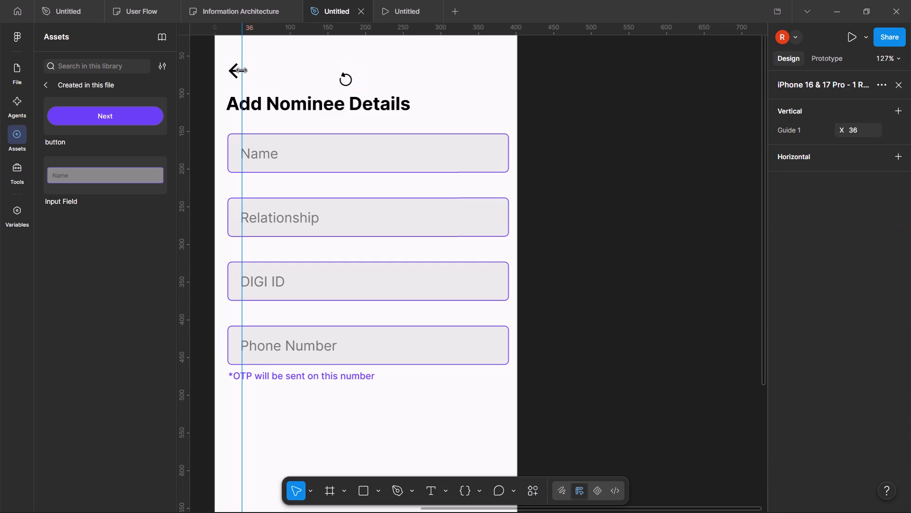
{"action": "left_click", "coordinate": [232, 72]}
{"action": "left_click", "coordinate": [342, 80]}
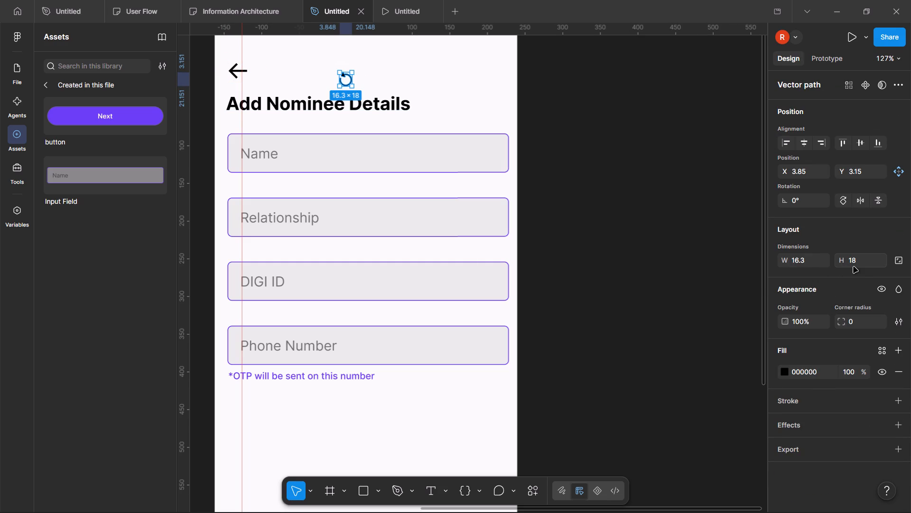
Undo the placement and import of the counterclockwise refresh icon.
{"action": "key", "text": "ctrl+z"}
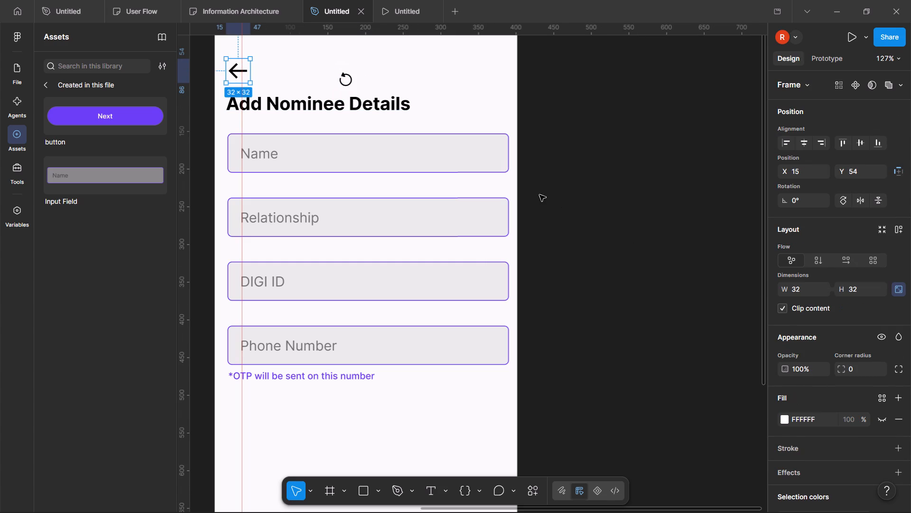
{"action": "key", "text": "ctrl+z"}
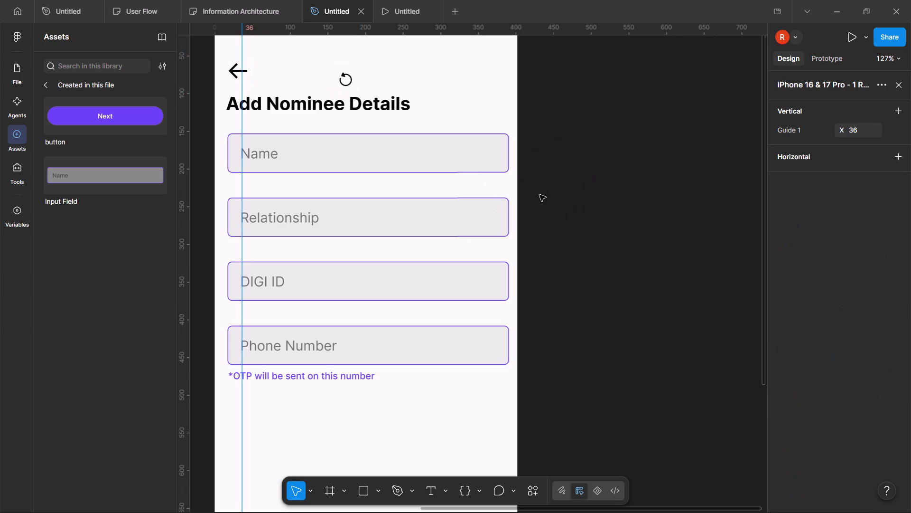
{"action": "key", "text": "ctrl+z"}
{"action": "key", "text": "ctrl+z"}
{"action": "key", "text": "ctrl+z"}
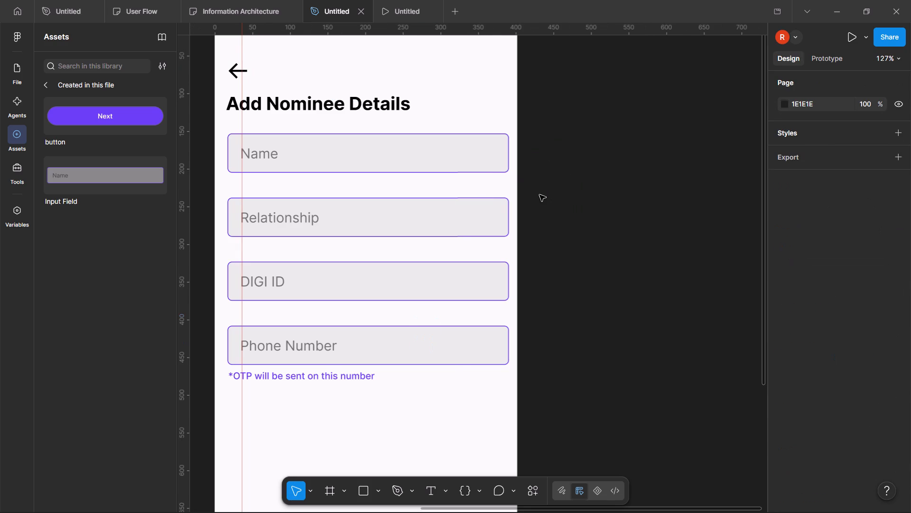
Import the clockwise eva:refresh-fill icon from Iconify as a frame, with automatic size 24 and black colour.
{"action": "scroll", "coordinate": [498, 283], "scroll_direction": "down", "scroll_amount": 2}
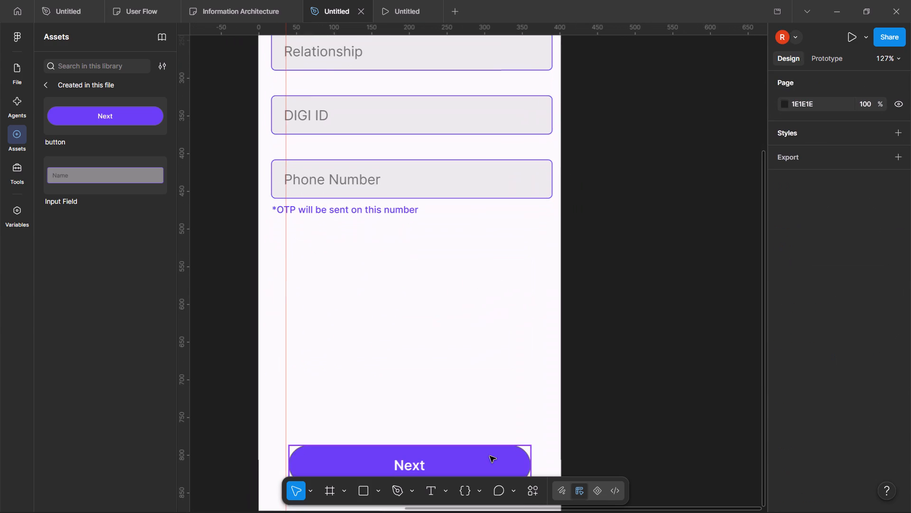
{"action": "left_click", "coordinate": [526, 493]}
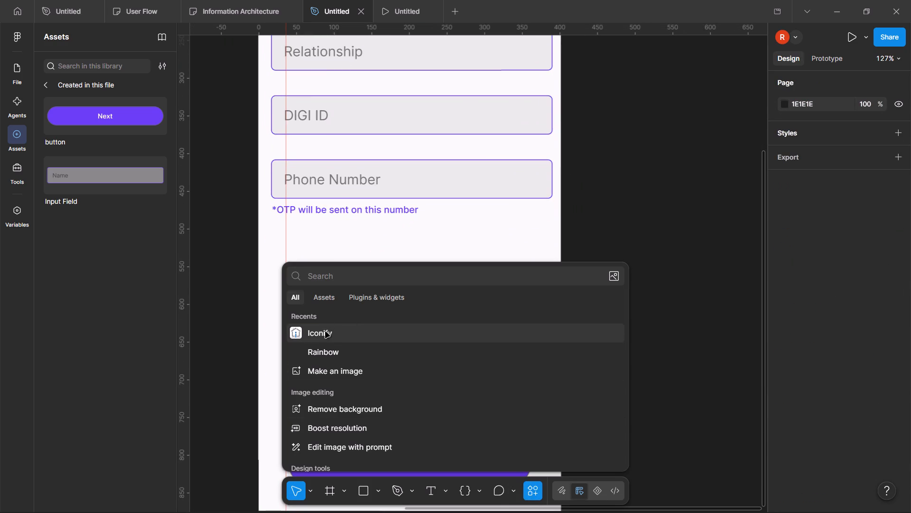
{"action": "left_click", "coordinate": [325, 332]}
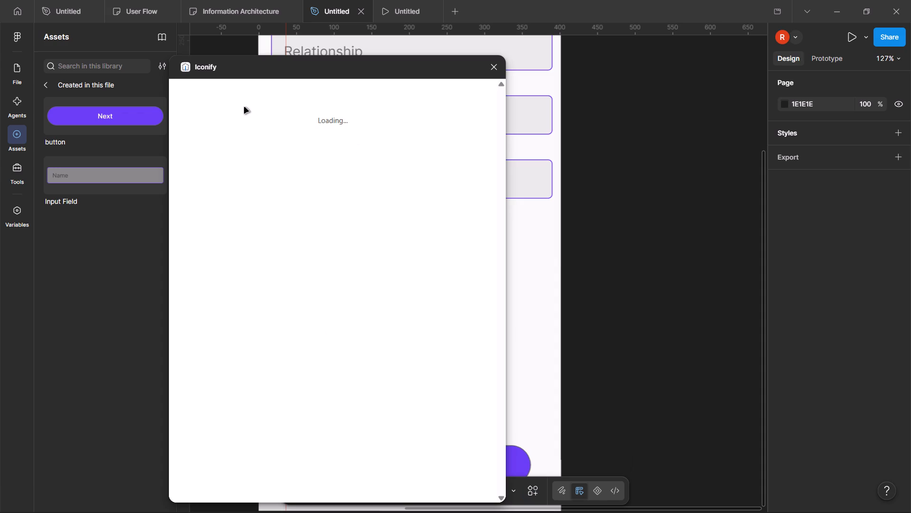
{"action": "left_click", "coordinate": [247, 109]}
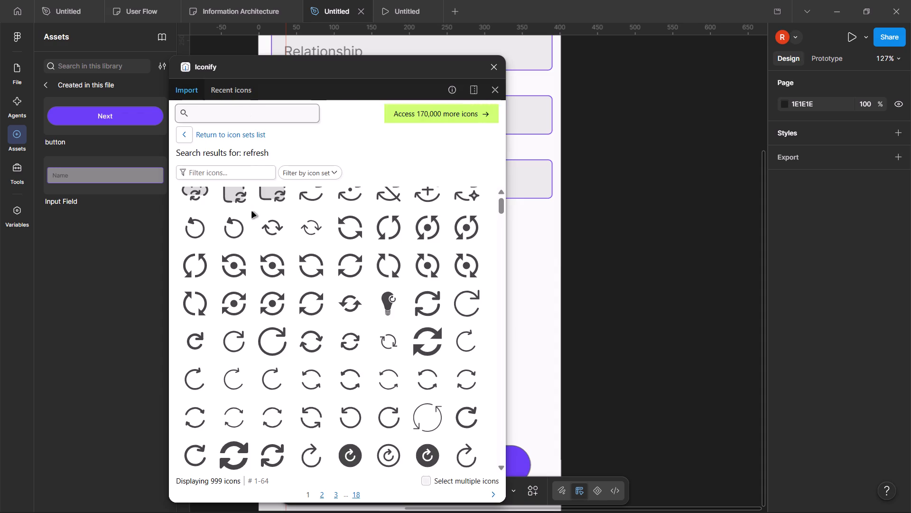
{"action": "scroll", "coordinate": [284, 261], "scroll_direction": "down", "scroll_amount": 1}
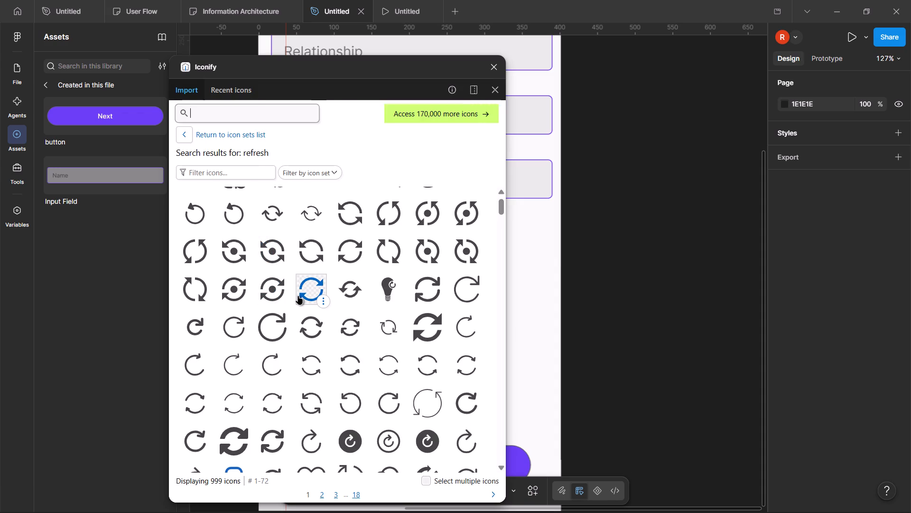
{"action": "scroll", "coordinate": [298, 296], "scroll_direction": "up", "scroll_amount": 1}
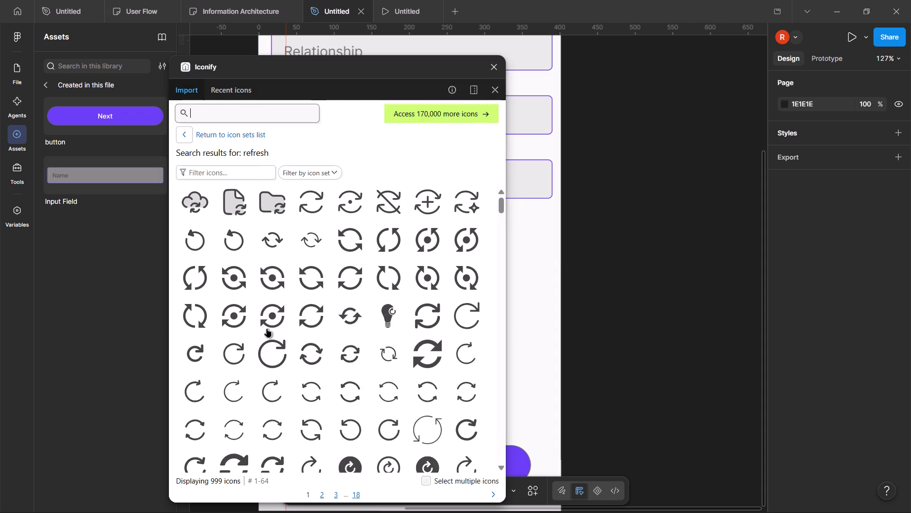
{"action": "scroll", "coordinate": [354, 266], "scroll_direction": "down", "scroll_amount": 1}
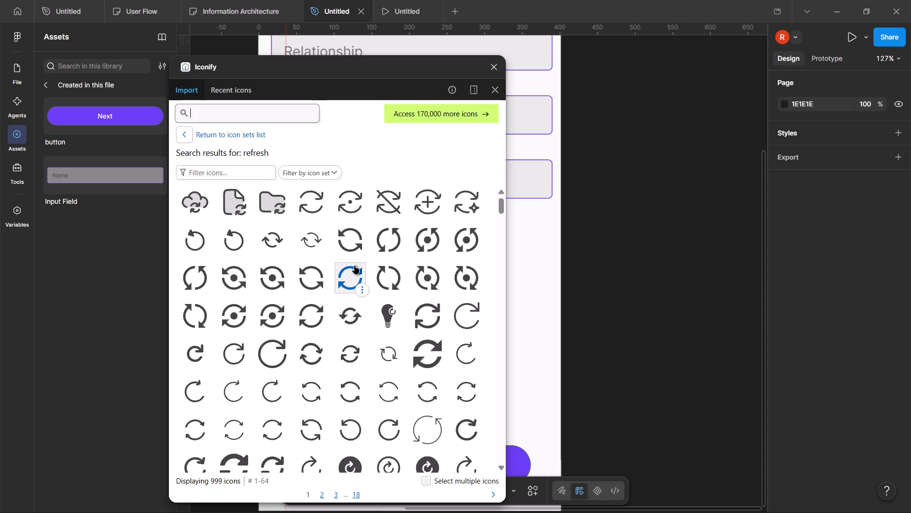
{"action": "scroll", "coordinate": [354, 266], "scroll_direction": "down", "scroll_amount": 1}
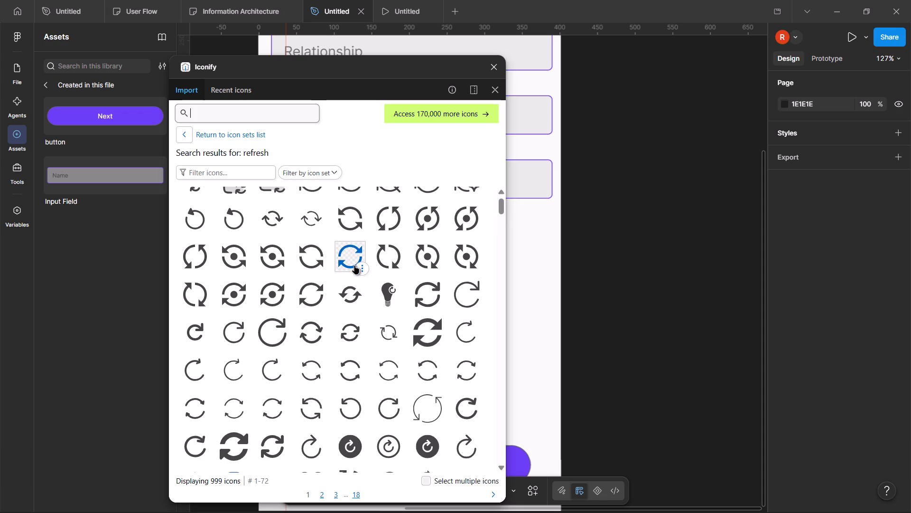
{"action": "left_click", "coordinate": [465, 402]}
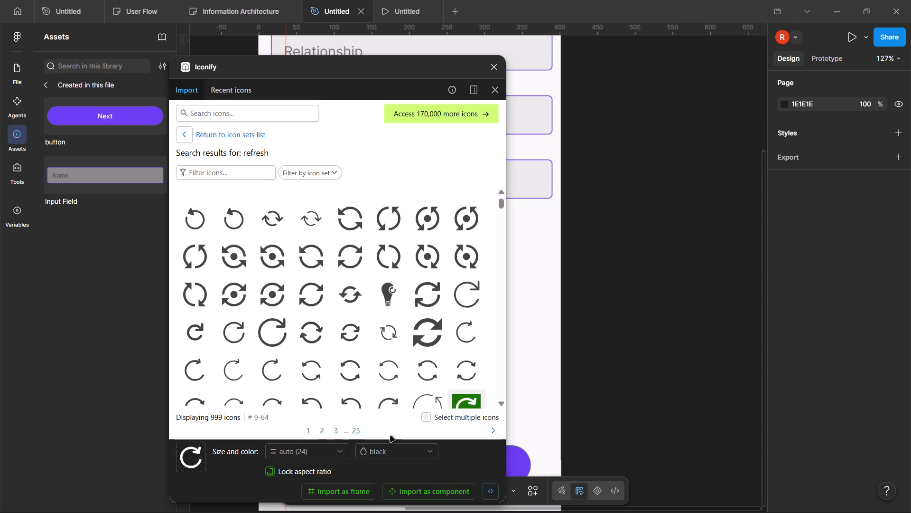
{"action": "left_click", "coordinate": [336, 484]}
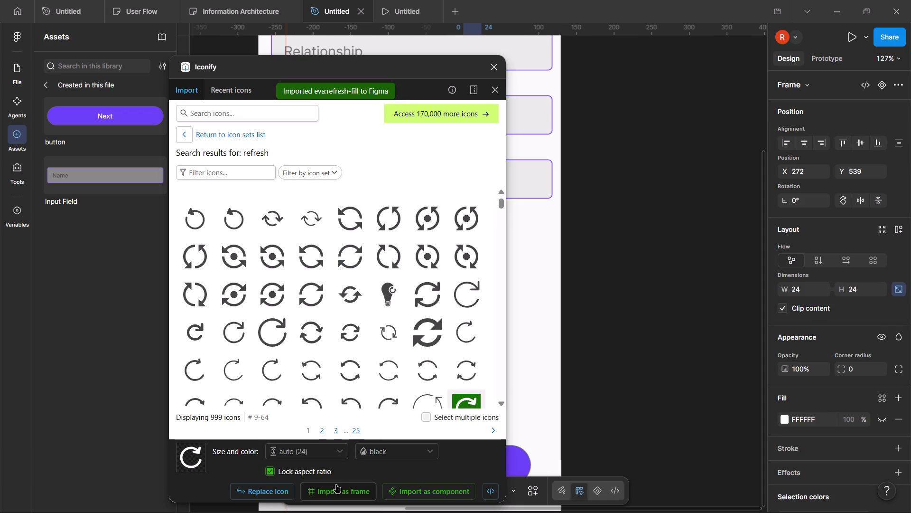
{"action": "left_click", "coordinate": [492, 68]}
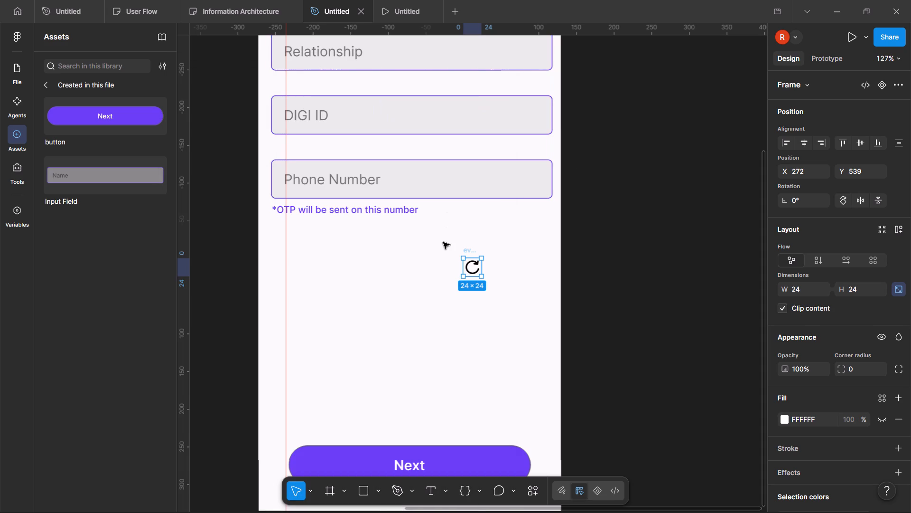
Inspect the position and dimensions of the back arrow's frame above the heading.
{"action": "scroll", "coordinate": [443, 242], "scroll_direction": "up", "scroll_amount": 2}
{"action": "left_click", "coordinate": [285, 82]}
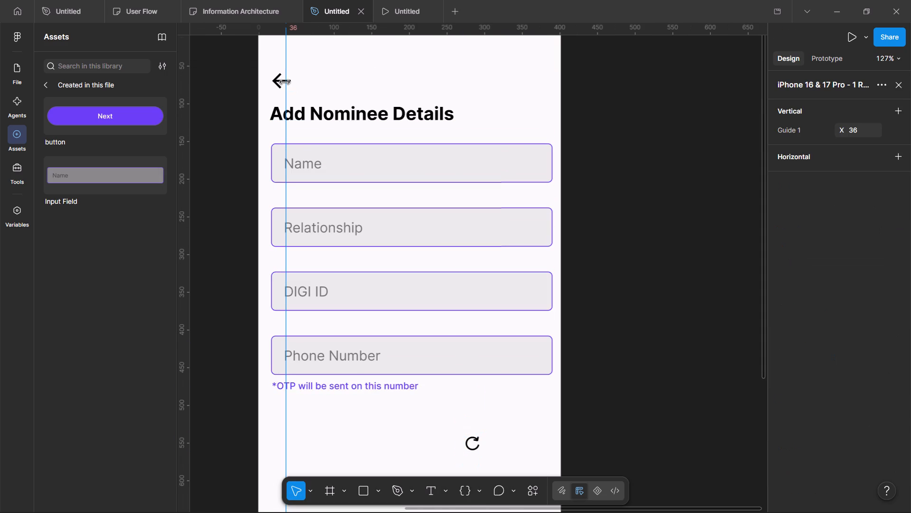
{"action": "left_click", "coordinate": [278, 82]}
Resize the eva:refresh-fill frame to 32 × 32 with its proportions locked.
{"action": "scroll", "coordinate": [479, 217], "scroll_direction": "down", "scroll_amount": 1}
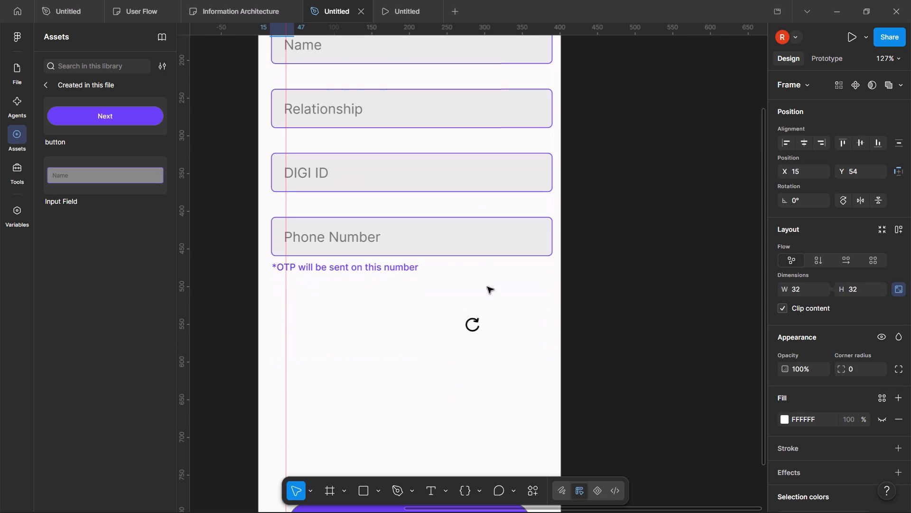
{"action": "left_click", "coordinate": [475, 329]}
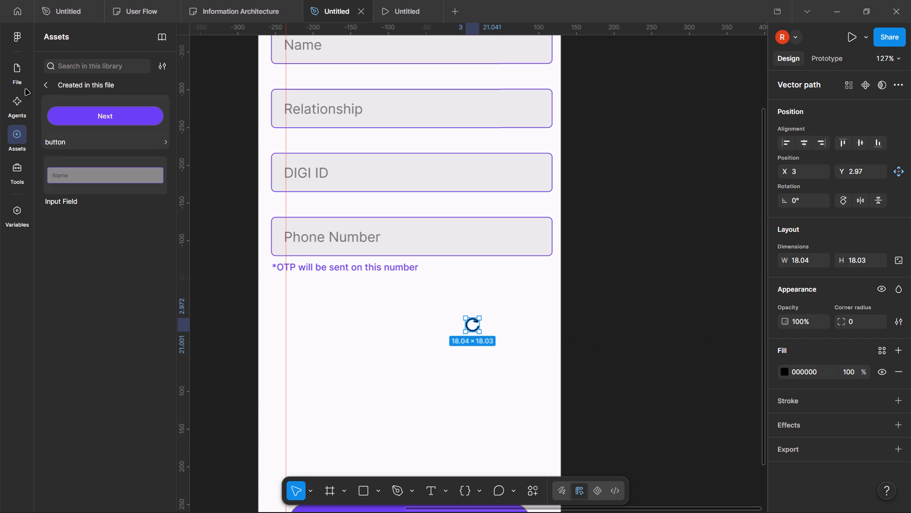
{"action": "left_click", "coordinate": [7, 57]}
{"action": "left_click", "coordinate": [11, 64]}
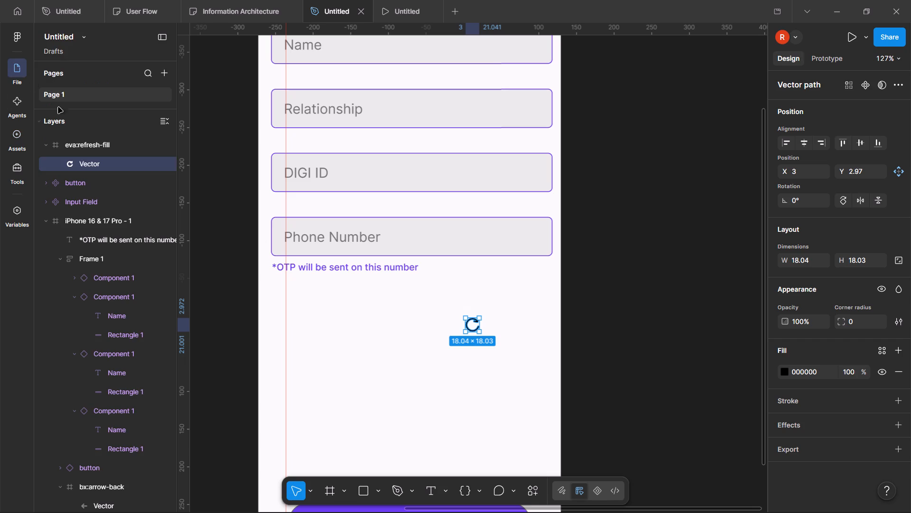
{"action": "left_click", "coordinate": [93, 142]}
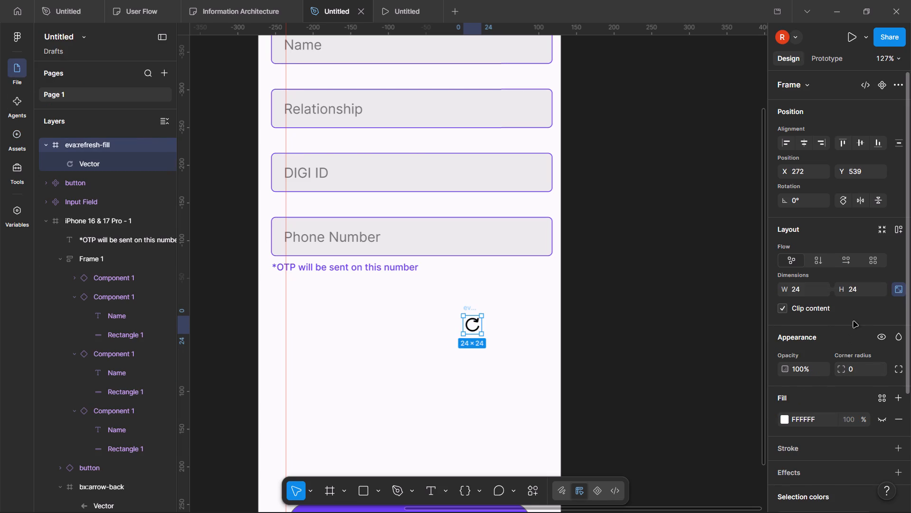
{"action": "left_click", "coordinate": [863, 291]}
{"action": "type", "text": "32"}
{"action": "key", "text": "Return"}
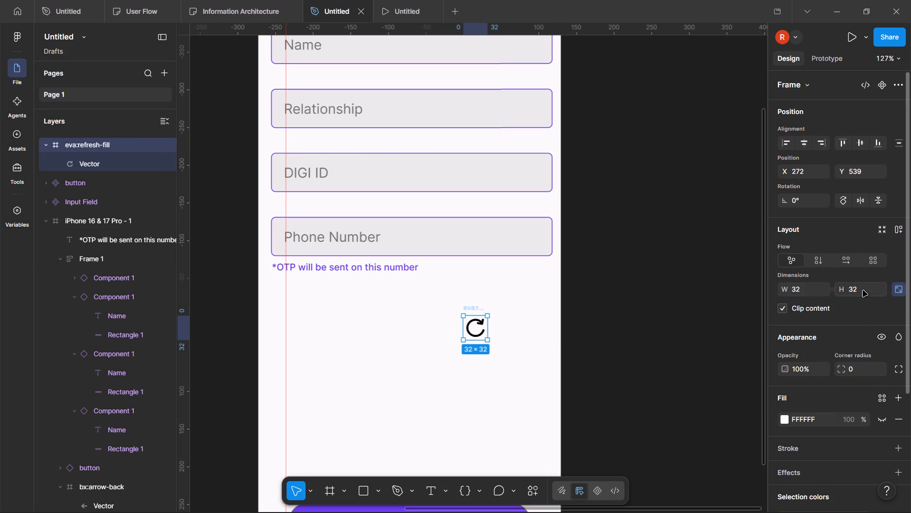
{"action": "left_click", "coordinate": [681, 262]}
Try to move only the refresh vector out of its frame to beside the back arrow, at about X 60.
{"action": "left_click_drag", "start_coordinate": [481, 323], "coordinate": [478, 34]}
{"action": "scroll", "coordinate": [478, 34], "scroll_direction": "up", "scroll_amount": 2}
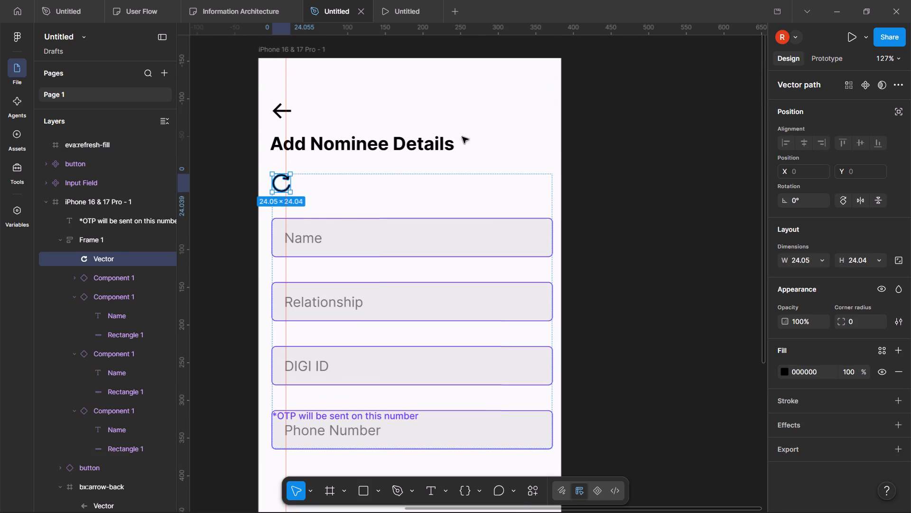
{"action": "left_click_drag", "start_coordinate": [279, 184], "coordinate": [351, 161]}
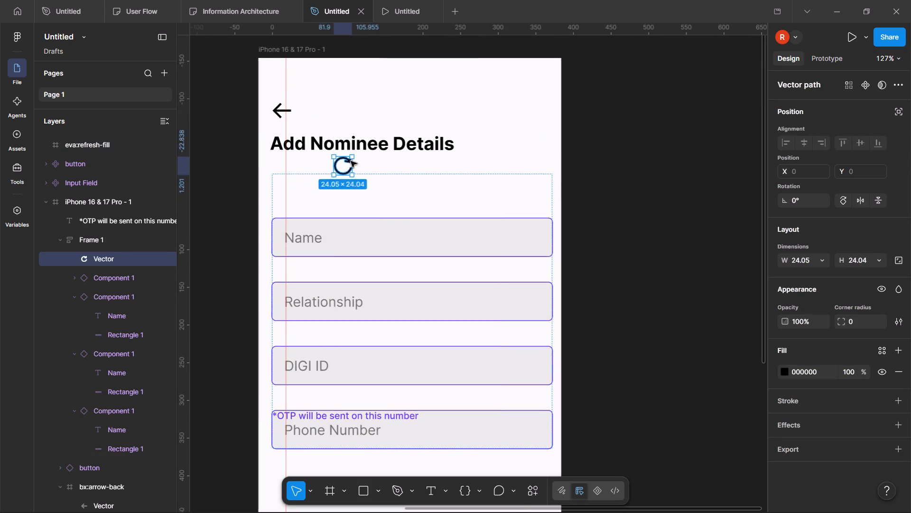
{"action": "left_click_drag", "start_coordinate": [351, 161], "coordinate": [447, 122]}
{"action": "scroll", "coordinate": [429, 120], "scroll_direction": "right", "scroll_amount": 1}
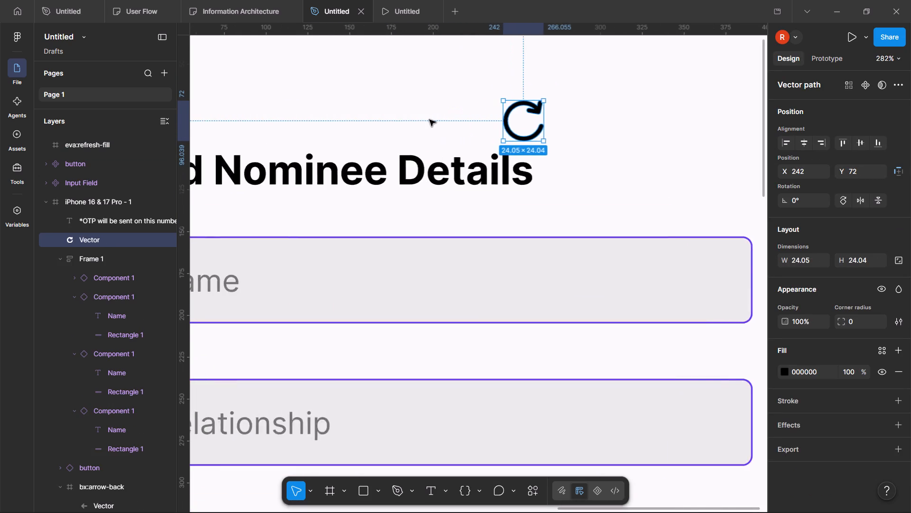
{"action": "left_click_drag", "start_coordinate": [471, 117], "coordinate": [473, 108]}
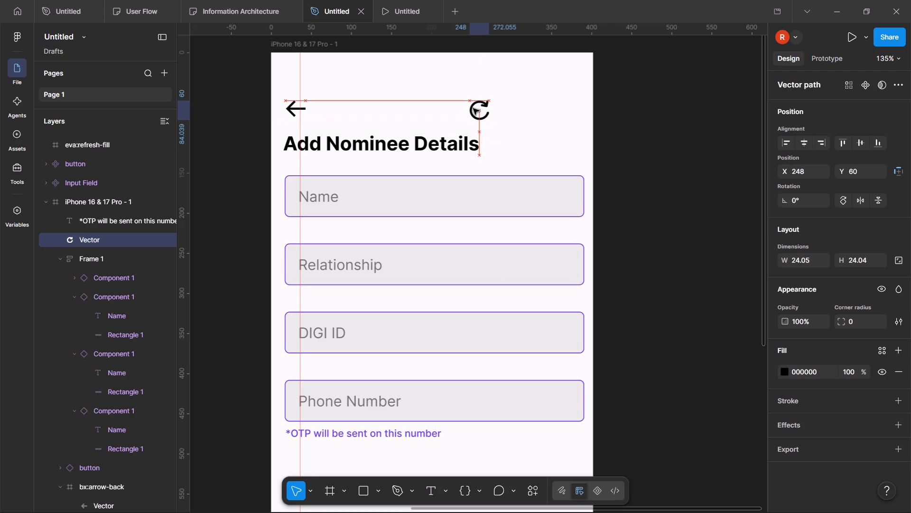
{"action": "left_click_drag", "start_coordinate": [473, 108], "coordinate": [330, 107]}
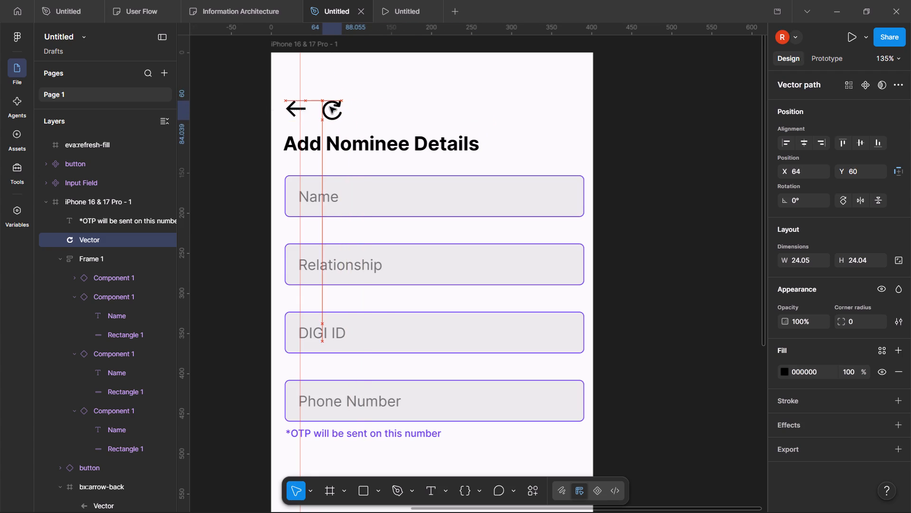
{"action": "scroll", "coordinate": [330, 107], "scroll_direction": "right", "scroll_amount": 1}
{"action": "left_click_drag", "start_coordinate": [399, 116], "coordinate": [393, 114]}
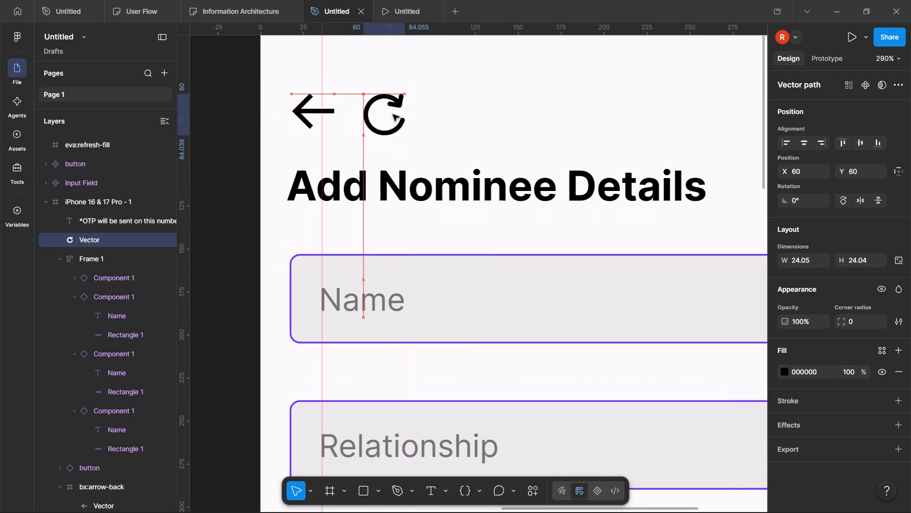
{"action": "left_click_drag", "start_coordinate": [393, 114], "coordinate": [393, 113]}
Compare the back arrow's frame and layer nesting with the refresh vector and the eva:refresh-fill frame.
{"action": "left_click", "coordinate": [306, 113]}
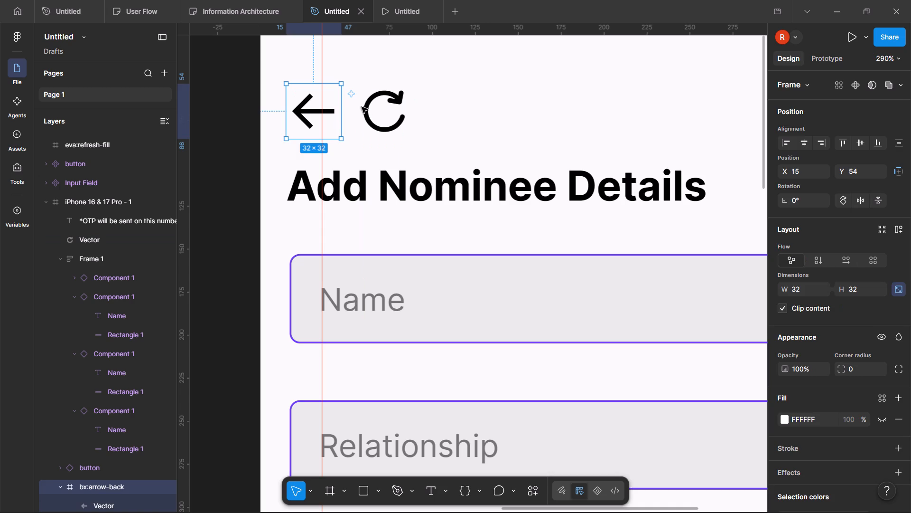
{"action": "left_click", "coordinate": [375, 107]}
{"action": "left_click", "coordinate": [379, 108]}
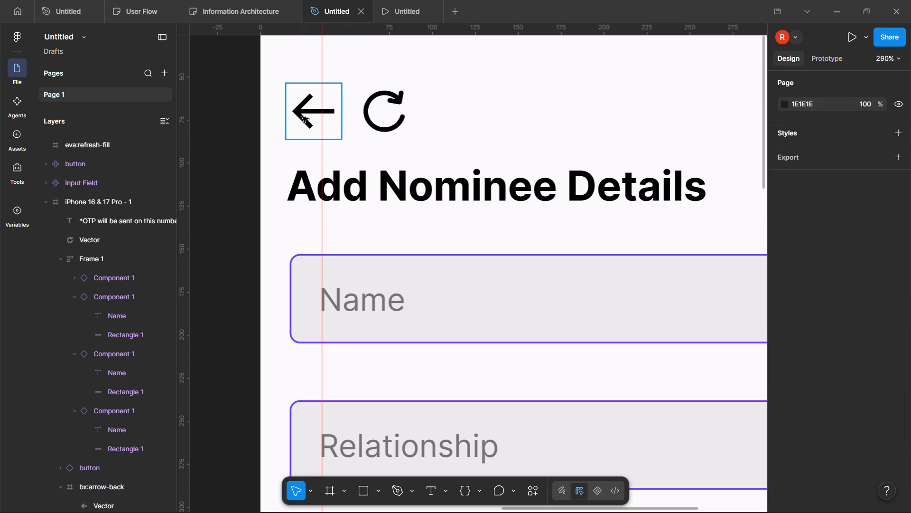
{"action": "left_click", "coordinate": [301, 116]}
{"action": "scroll", "coordinate": [130, 323], "scroll_direction": "down", "scroll_amount": 2}
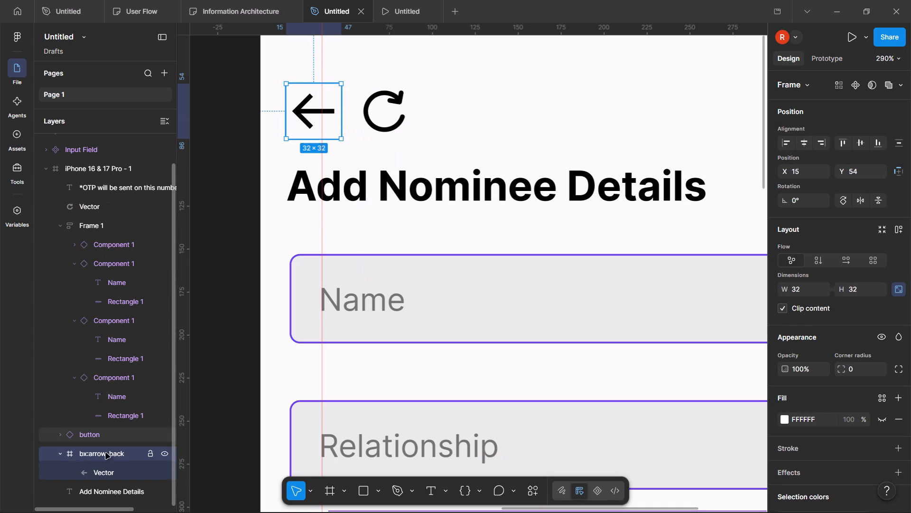
{"action": "scroll", "coordinate": [111, 376], "scroll_direction": "up", "scroll_amount": 2}
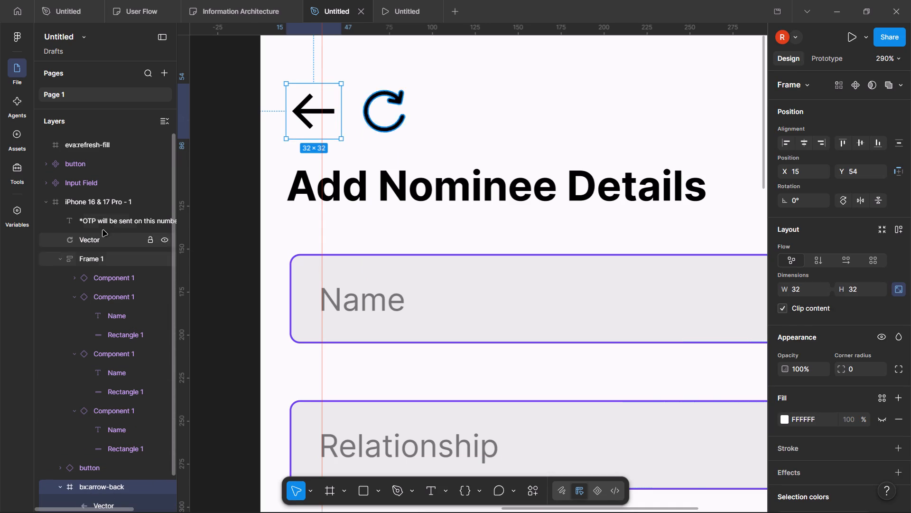
{"action": "left_click", "coordinate": [92, 148]}
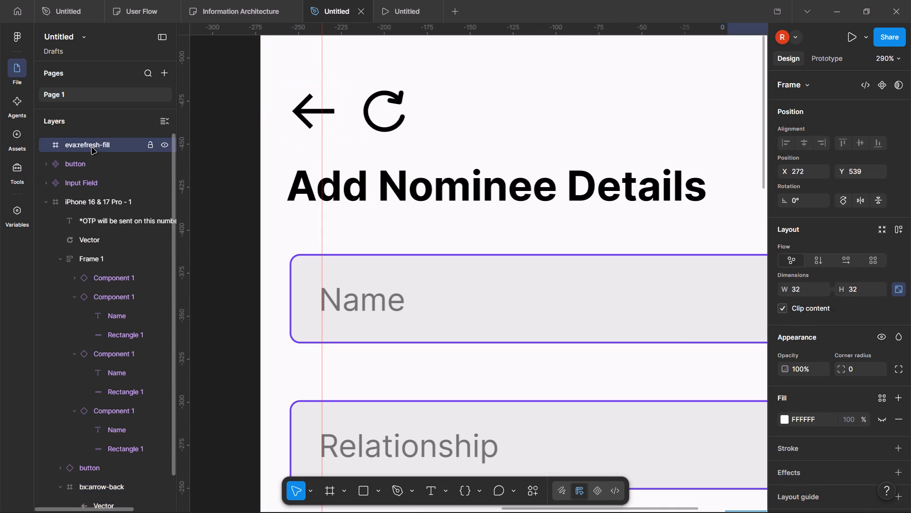
{"action": "left_click", "coordinate": [119, 141]}
{"action": "scroll", "coordinate": [119, 141], "scroll_direction": "down", "scroll_amount": 1}
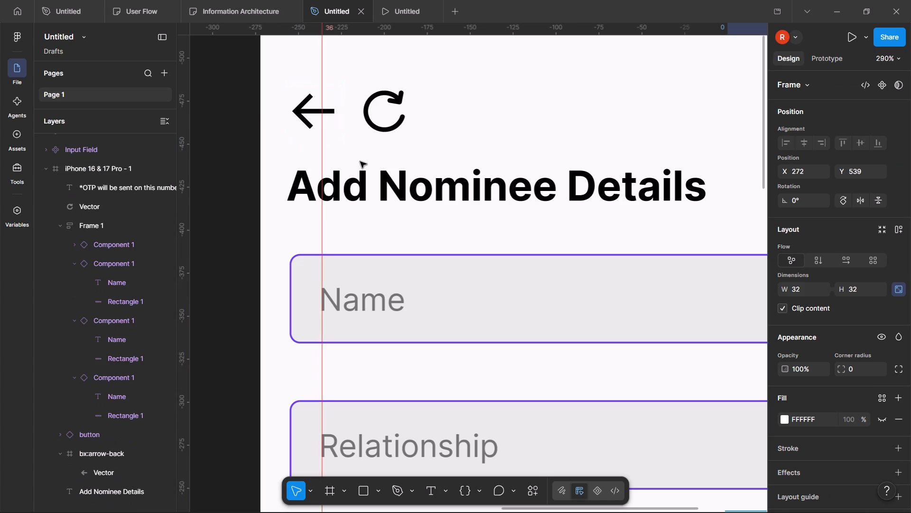
{"action": "scroll", "coordinate": [360, 161], "scroll_direction": "down", "scroll_amount": 5}
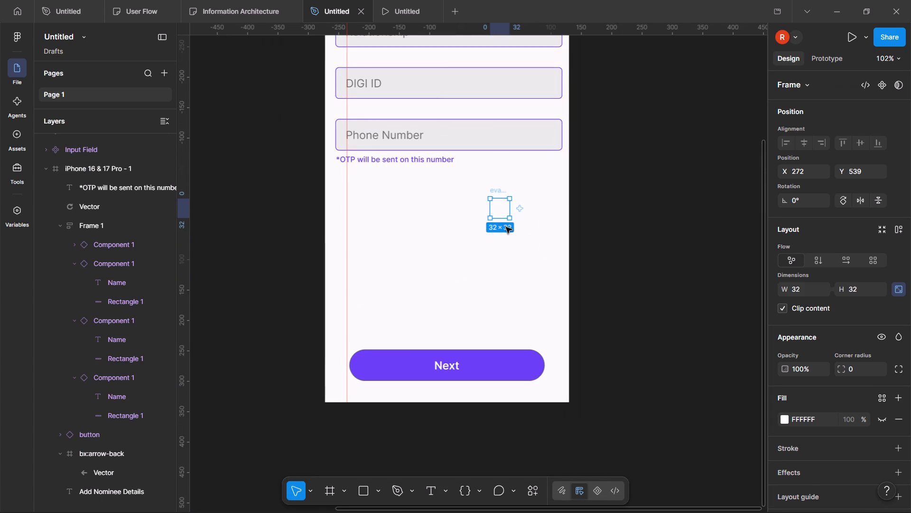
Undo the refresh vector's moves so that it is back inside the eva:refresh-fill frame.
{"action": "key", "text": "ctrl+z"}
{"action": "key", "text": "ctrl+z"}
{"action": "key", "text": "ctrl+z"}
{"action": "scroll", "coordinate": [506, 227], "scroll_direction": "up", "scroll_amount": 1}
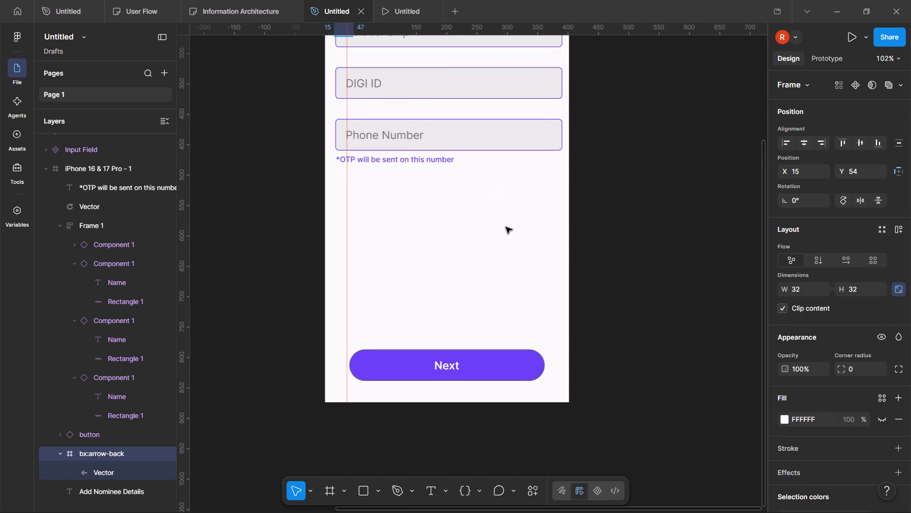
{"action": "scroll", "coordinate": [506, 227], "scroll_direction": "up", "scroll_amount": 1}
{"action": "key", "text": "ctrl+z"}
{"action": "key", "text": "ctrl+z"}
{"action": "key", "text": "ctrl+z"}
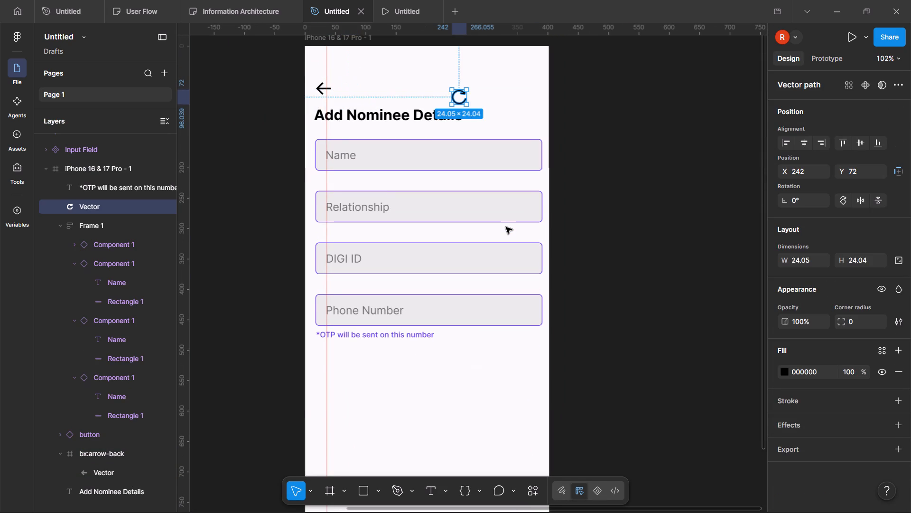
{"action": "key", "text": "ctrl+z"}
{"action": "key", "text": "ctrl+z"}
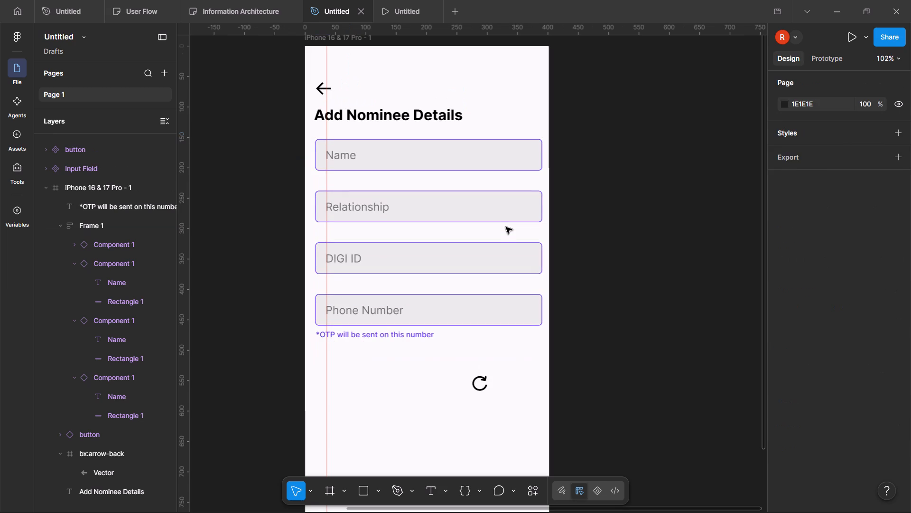
Move the whole eva:refresh-fill frame beside the back arrow above the heading, at about X 53, Y 52.
{"action": "left_click", "coordinate": [482, 382]}
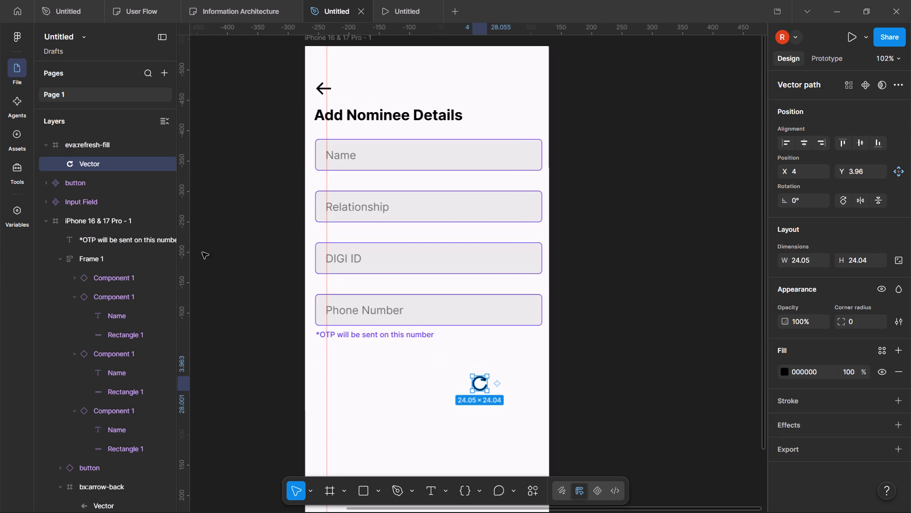
{"action": "left_click", "coordinate": [93, 141]}
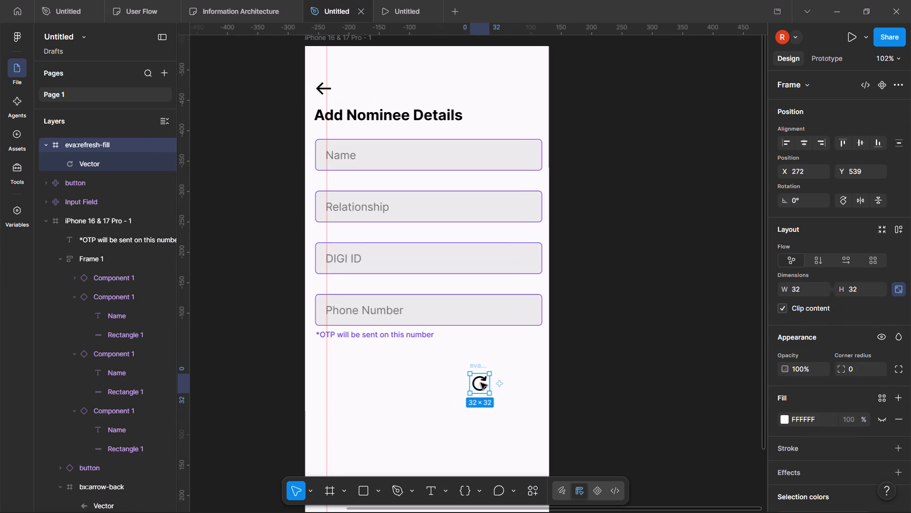
{"action": "left_click_drag", "start_coordinate": [482, 383], "coordinate": [351, 86]}
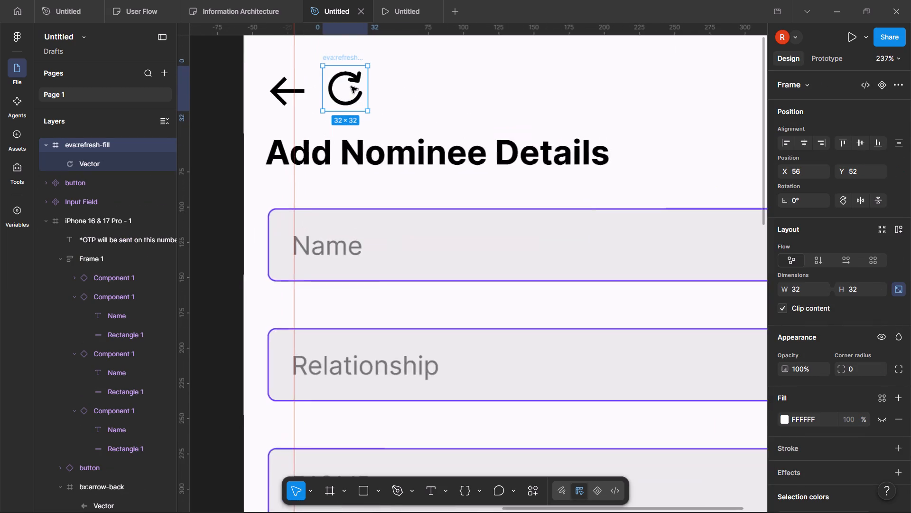
{"action": "scroll", "coordinate": [351, 86], "scroll_direction": "right", "scroll_amount": 1}
{"action": "left_click_drag", "start_coordinate": [439, 140], "coordinate": [423, 141]}
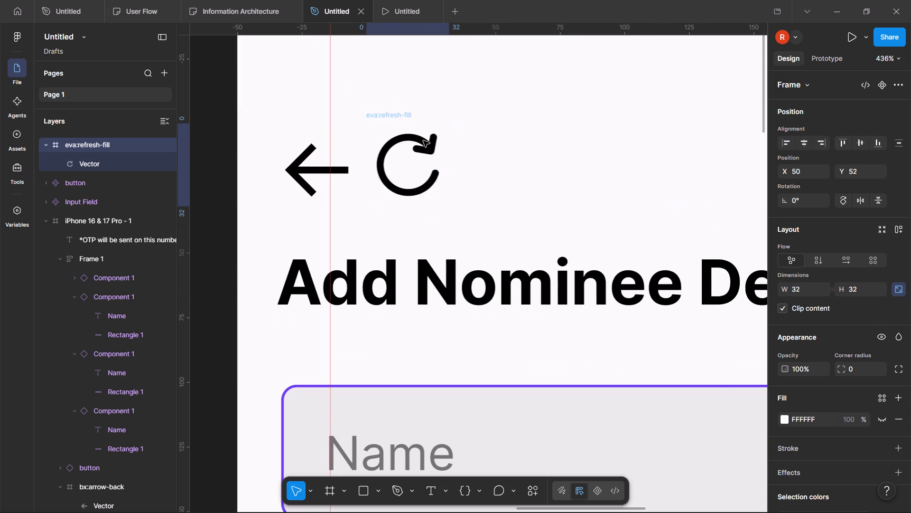
{"action": "left_click_drag", "start_coordinate": [423, 141], "coordinate": [431, 142]}
{"action": "left_click", "coordinate": [496, 164]}
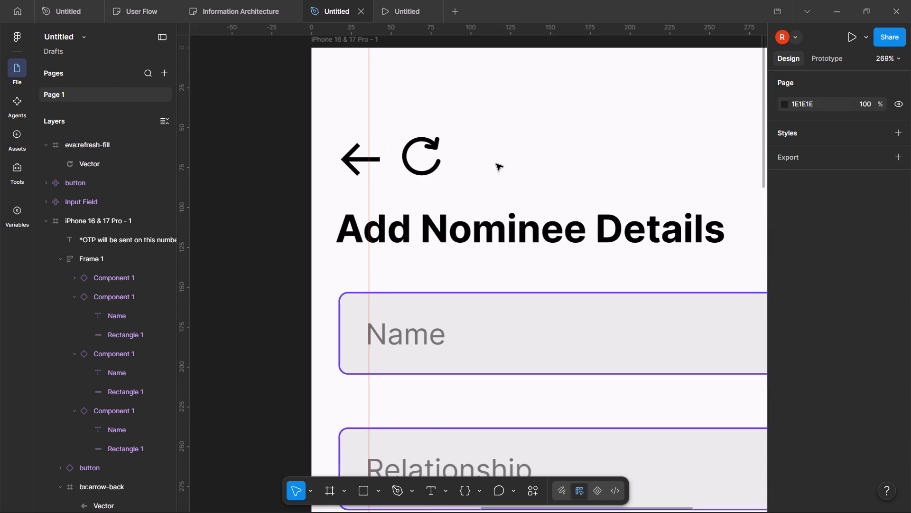
Nest the eva:refresh-fill frame inside the iPhone 16 & 17 Pro - 1 frame as its topmost layer.
{"action": "left_click", "coordinate": [420, 153]}
{"action": "left_click", "coordinate": [430, 145]}
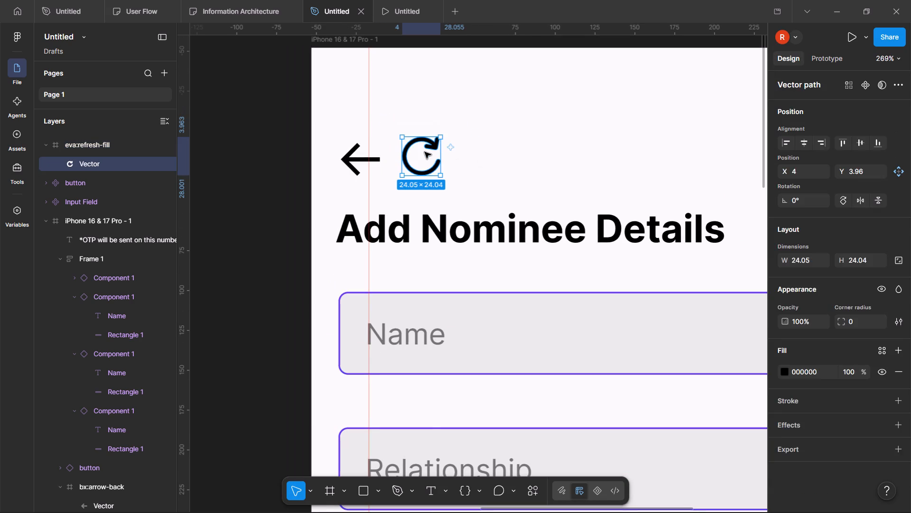
{"action": "double_click", "coordinate": [425, 152]}
{"action": "left_click", "coordinate": [115, 146]}
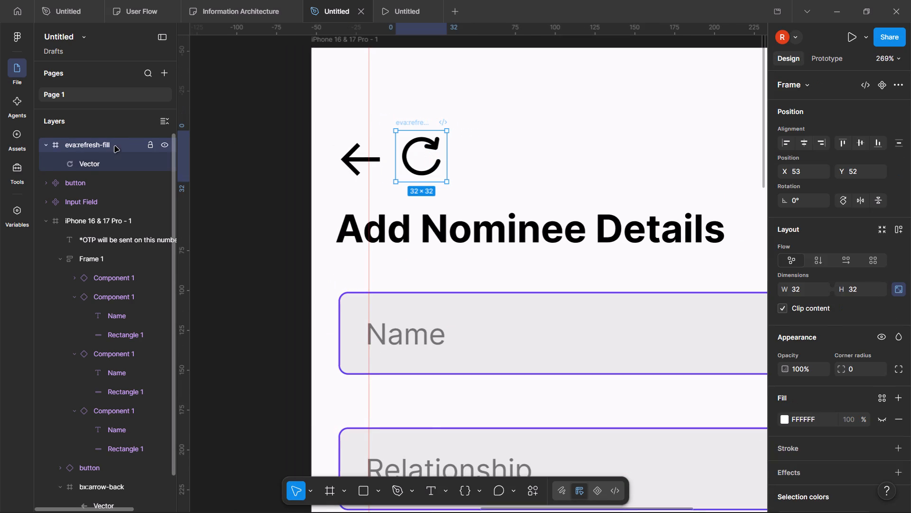
{"action": "left_click_drag", "start_coordinate": [83, 147], "coordinate": [130, 233]}
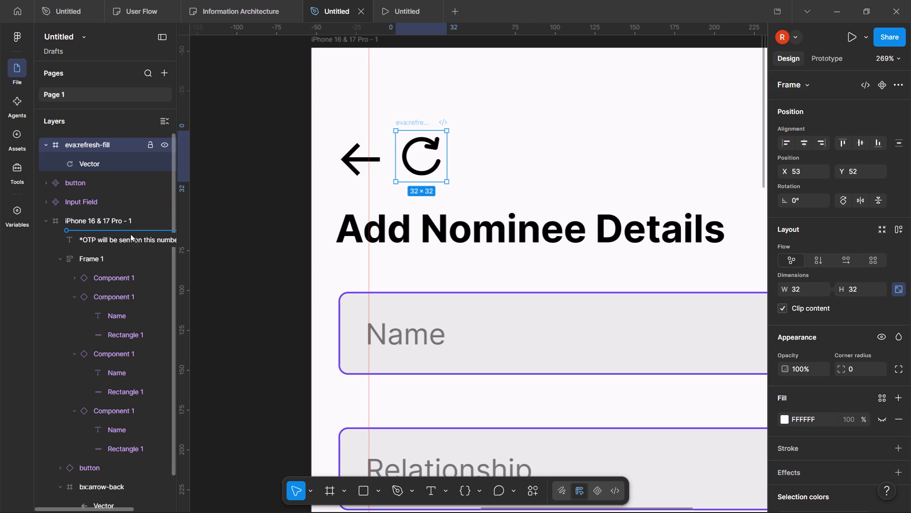
{"action": "left_click_drag", "start_coordinate": [130, 233], "coordinate": [133, 237]}
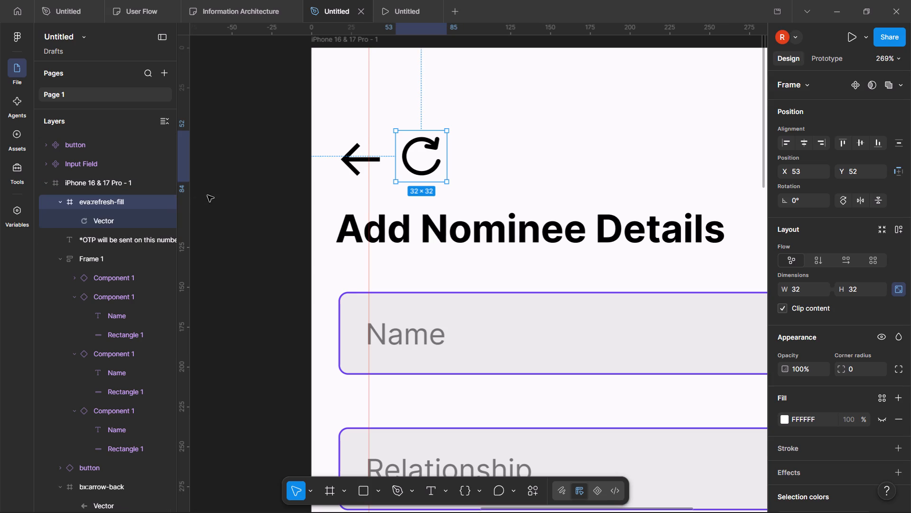
{"action": "left_click", "coordinate": [215, 192]}
Align the refresh icon's frame with the back arrow at Y 54 and shift it horizontally to X 189.
{"action": "left_click", "coordinate": [425, 138]}
{"action": "left_click_drag", "start_coordinate": [426, 145], "coordinate": [429, 149]}
{"action": "key", "text": "Right"}
{"action": "key", "text": "Right"}
{"action": "key", "text": "Right"}
{"action": "key", "text": "Right"}
{"action": "key", "text": "Right"}
{"action": "key", "text": "Right"}
{"action": "key", "text": "Right"}
{"action": "key", "text": "Right"}
{"action": "key", "text": "Right"}
{"action": "key", "text": "Right"}
{"action": "key", "text": "Right"}
{"action": "key", "text": "Right"}
{"action": "key", "text": "Right"}
{"action": "key", "text": "Right"}
{"action": "key", "text": "Right"}
{"action": "key", "text": "Right"}
{"action": "key", "text": "Right"}
{"action": "key", "text": "Right"}
{"action": "key", "text": "Right"}
{"action": "key", "text": "Right"}
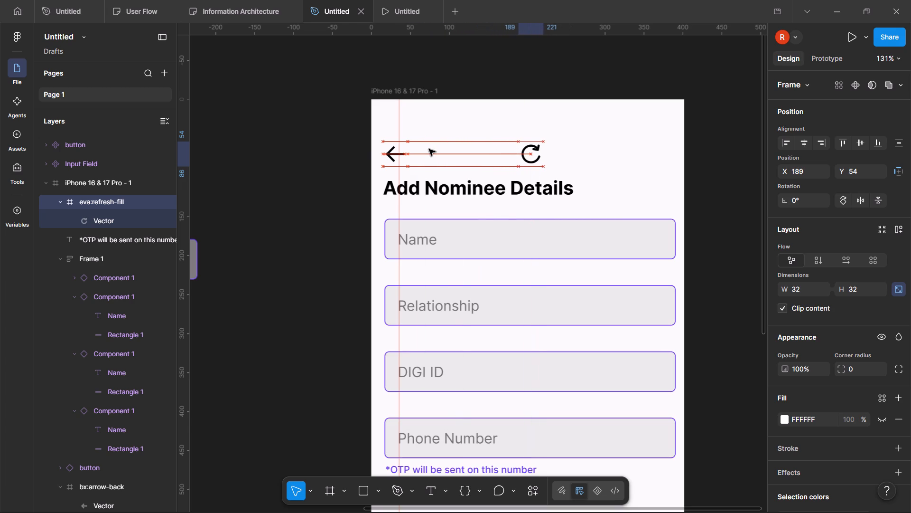
Centre the auto layout frame holding the four input fields horizontally within the phone screen.
{"action": "left_click", "coordinate": [495, 242]}
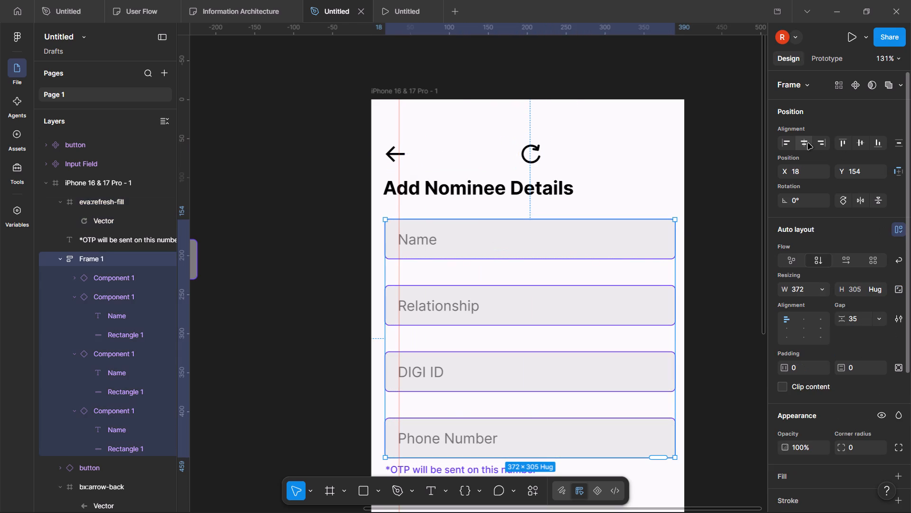
{"action": "left_click", "coordinate": [808, 143]}
{"action": "scroll", "coordinate": [567, 195], "scroll_direction": "down", "scroll_amount": 1}
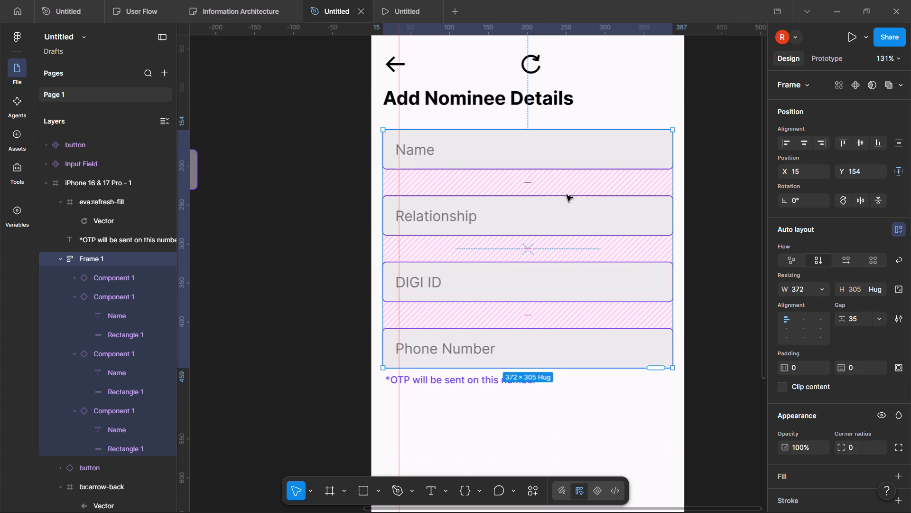
{"action": "scroll", "coordinate": [535, 91], "scroll_direction": "up", "scroll_amount": 1}
Shift the eva:refresh-fill frame horizontally to X 355, keeping it level with the back arrow at Y 54.
{"action": "left_click", "coordinate": [515, 120]}
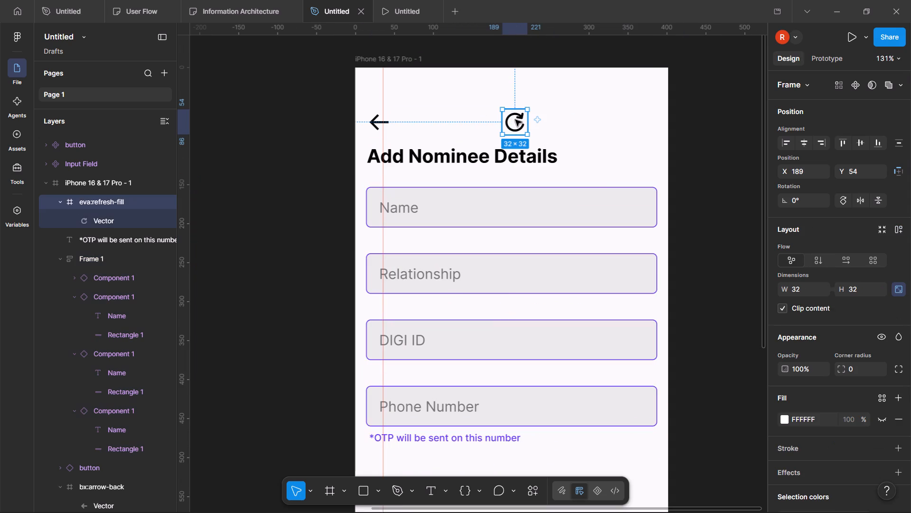
{"action": "key", "text": "Right"}
{"action": "key", "text": "Right"}
{"action": "key", "text": "Right"}
{"action": "key", "text": "Right"}
{"action": "key", "text": "Right"}
{"action": "key", "text": "Right"}
{"action": "key", "text": "Right"}
{"action": "key", "text": "Right"}
{"action": "key", "text": "Right"}
{"action": "key", "text": "Right"}
{"action": "key", "text": "Right"}
{"action": "key", "text": "Right"}
{"action": "key", "text": "Right"}
{"action": "key", "text": "Right"}
{"action": "key", "text": "Right"}
{"action": "key", "text": "Right"}
{"action": "key", "text": "Right"}
{"action": "key", "text": "Right"}
{"action": "key", "text": "Right"}
{"action": "key", "text": "Right"}
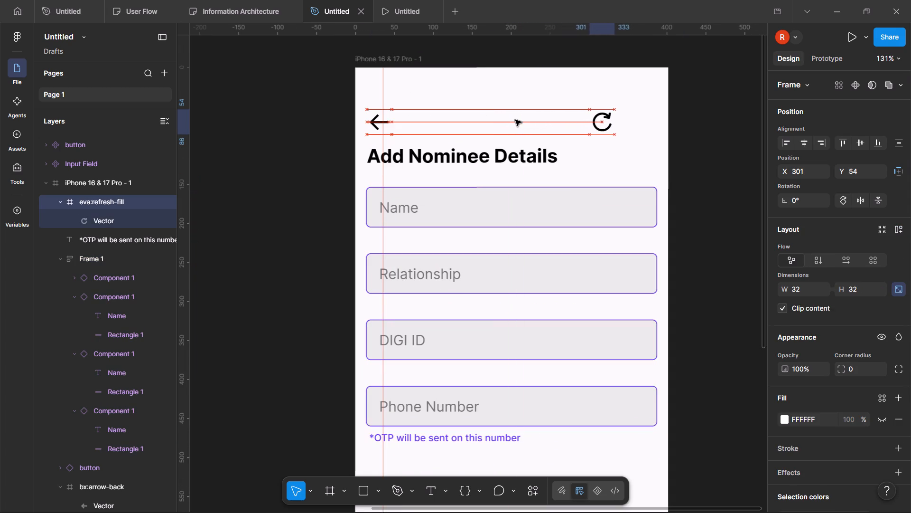
{"action": "key", "text": "Right"}
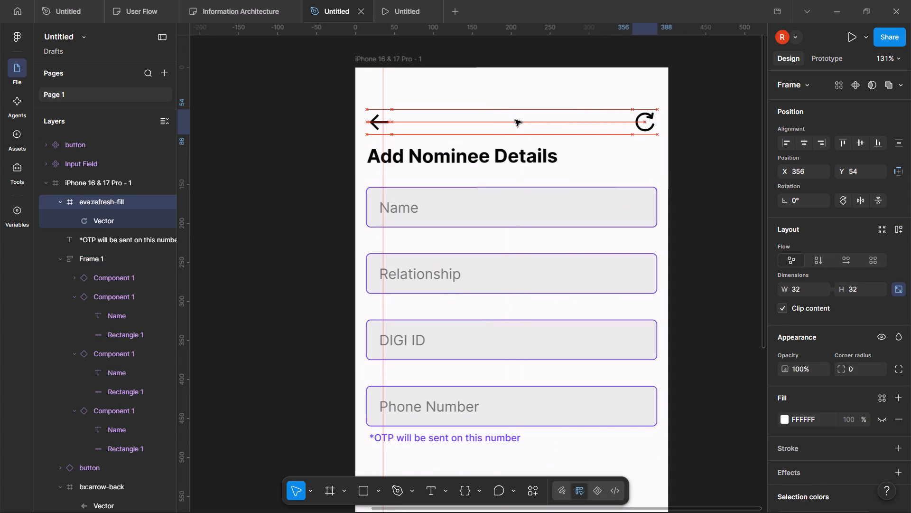
{"action": "key", "text": "Left"}
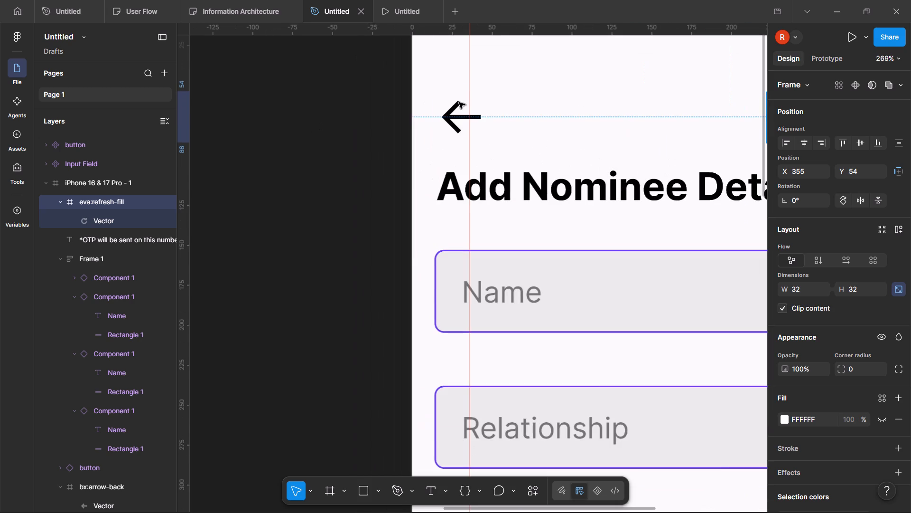
Move the phone frame's vertical ruler guide clear of the back arrow, to about X 90.
{"action": "left_click", "coordinate": [475, 114]}
{"action": "double_click", "coordinate": [470, 114]}
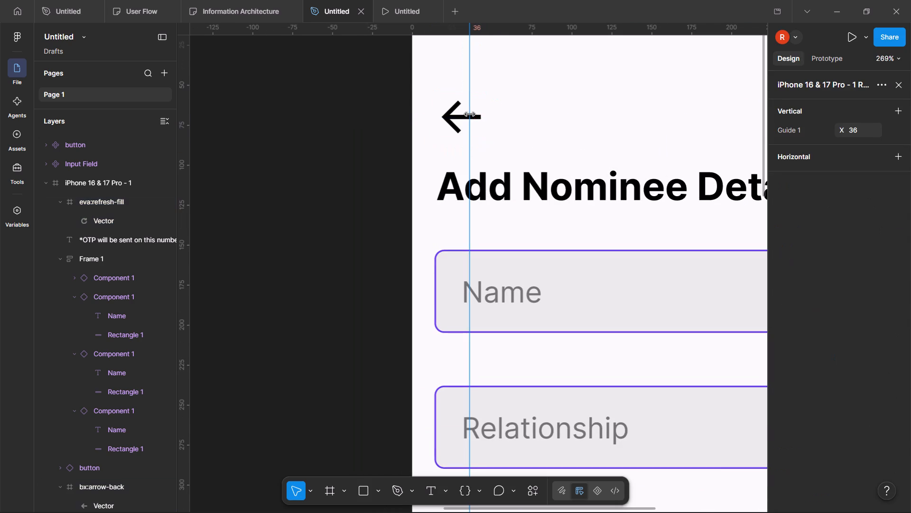
{"action": "left_click", "coordinate": [486, 116]}
{"action": "left_click", "coordinate": [451, 116]}
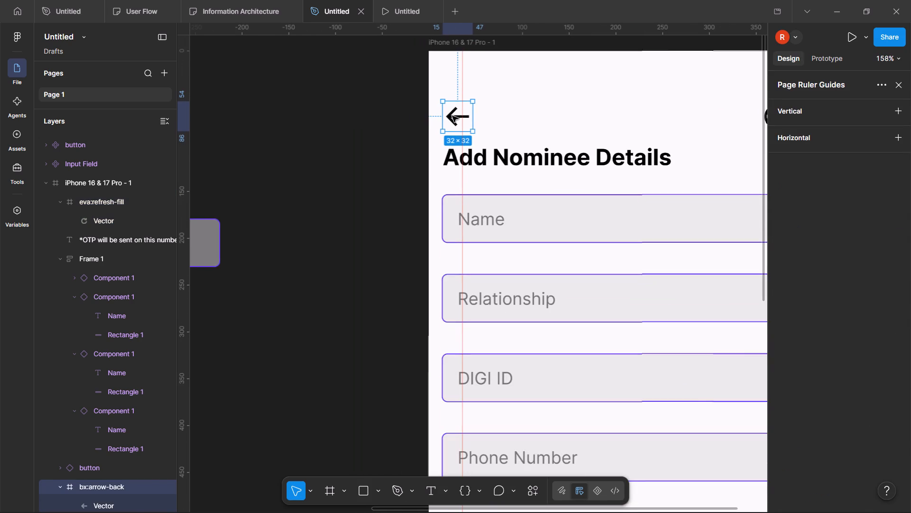
{"action": "left_click", "coordinate": [125, 482]}
{"action": "left_click", "coordinate": [126, 485]}
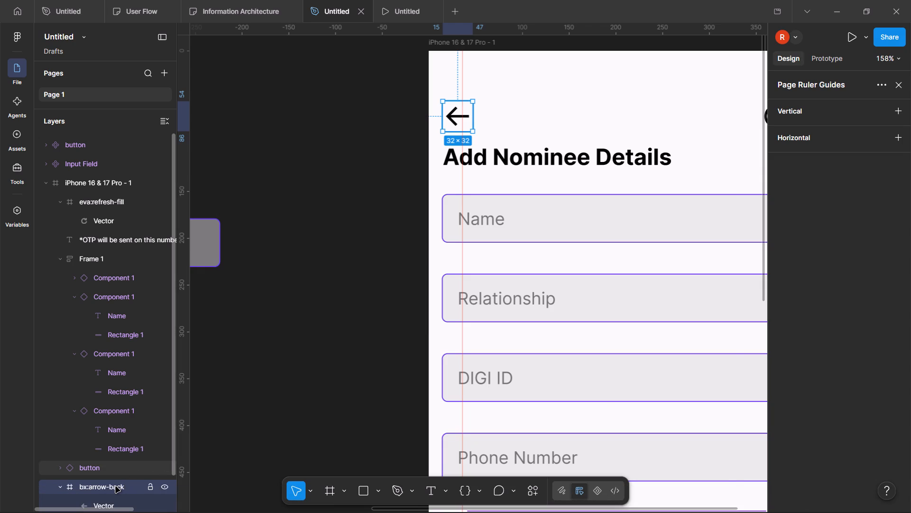
{"action": "triple_click", "coordinate": [116, 487]}
{"action": "left_click", "coordinate": [245, 432]}
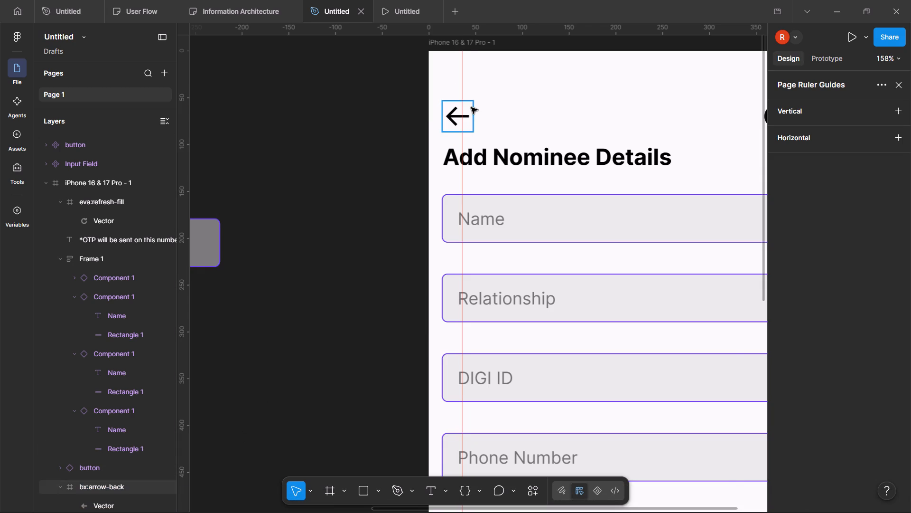
{"action": "left_click", "coordinate": [465, 111]}
{"action": "left_click", "coordinate": [502, 119]}
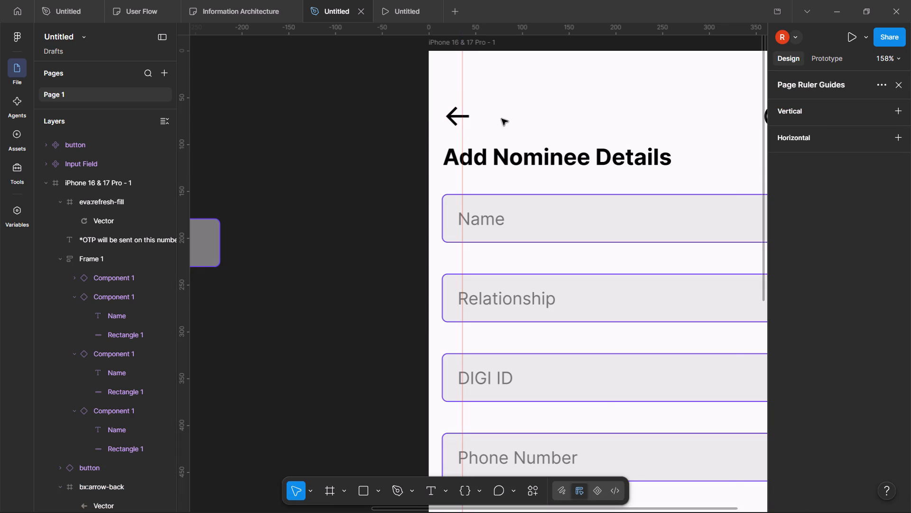
{"action": "left_click", "coordinate": [468, 115]}
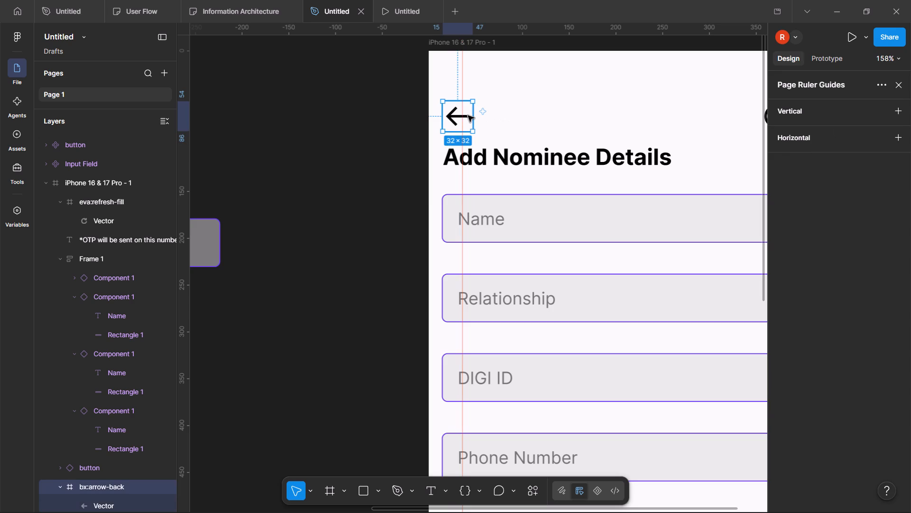
{"action": "left_click_drag", "start_coordinate": [460, 115], "coordinate": [474, 115]}
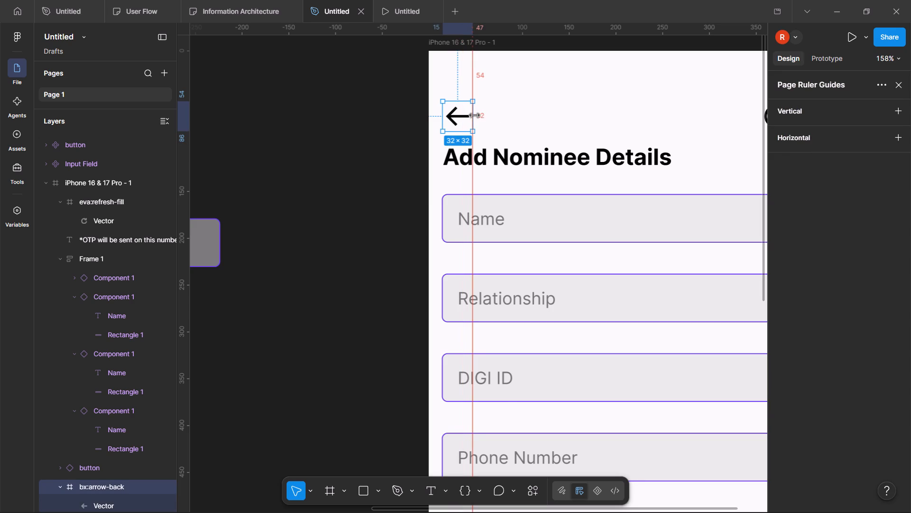
{"action": "left_click_drag", "start_coordinate": [474, 115], "coordinate": [513, 115]}
{"action": "left_click", "coordinate": [463, 114]}
{"action": "left_click", "coordinate": [461, 114]}
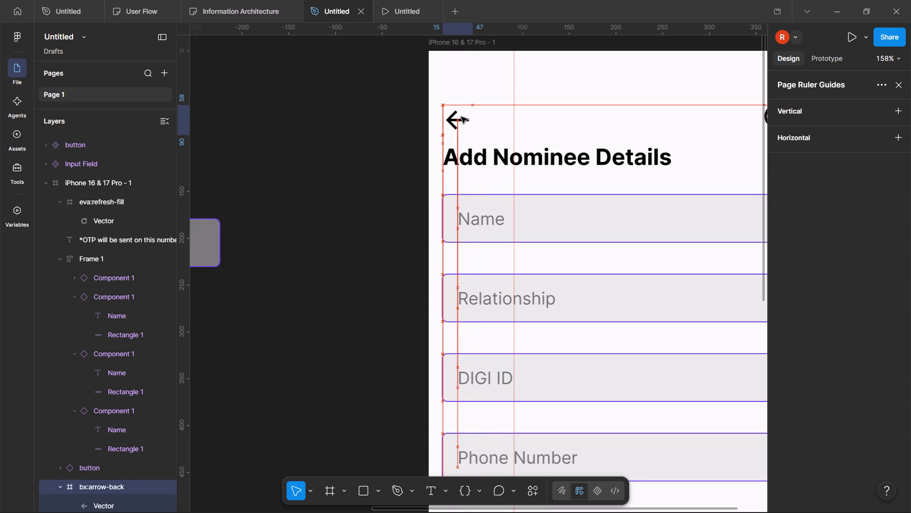
{"action": "left_click", "coordinate": [327, 151]}
Compare the Add Nominee Details prototype preview with the design file, checking the header icons and field layout.
{"action": "left_click", "coordinate": [375, 0]}
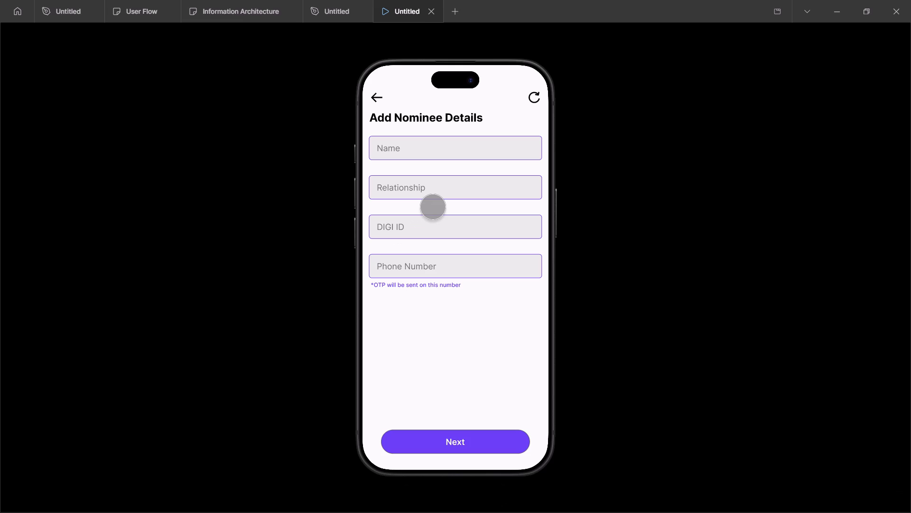
{"action": "left_click", "coordinate": [399, 0]}
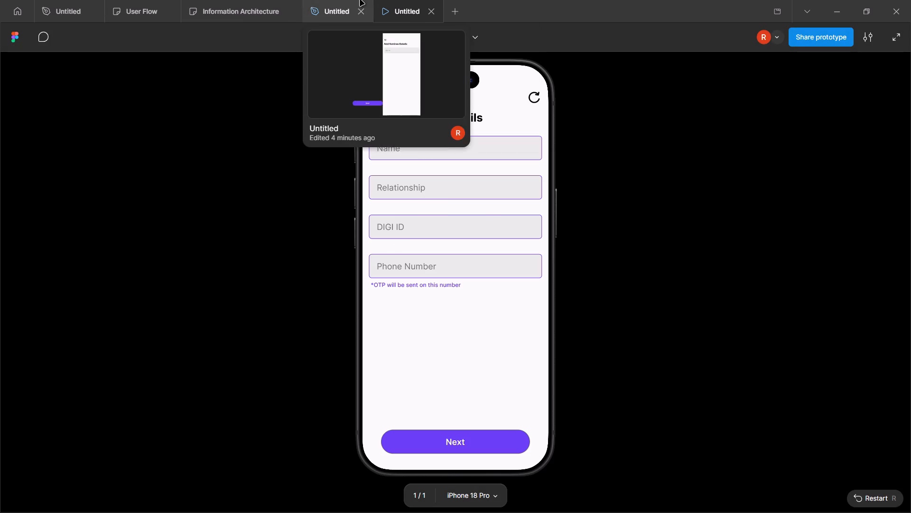
{"action": "left_click", "coordinate": [360, 0]}
{"action": "scroll", "coordinate": [478, 133], "scroll_direction": "left", "scroll_amount": 4}
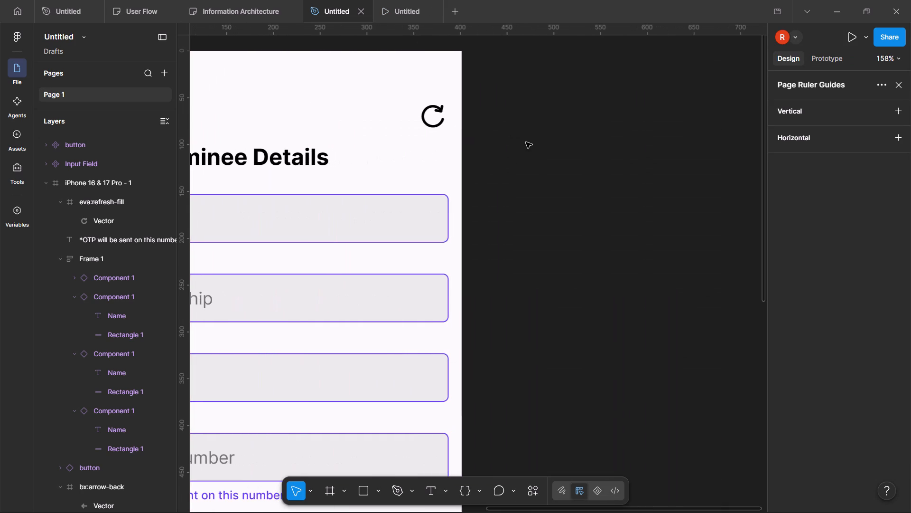
{"action": "left_click", "coordinate": [526, 142]}
{"action": "scroll", "coordinate": [526, 142], "scroll_direction": "right", "scroll_amount": 1}
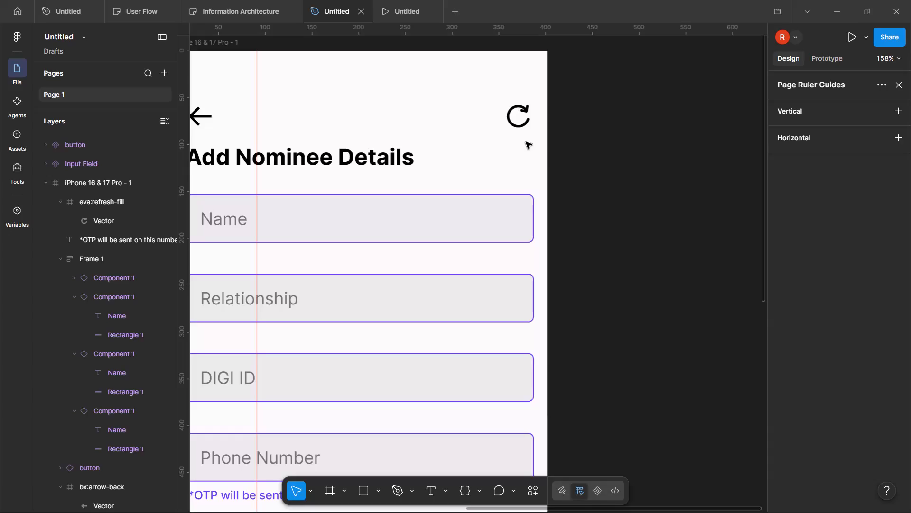
{"action": "scroll", "coordinate": [526, 142], "scroll_direction": "right", "scroll_amount": 1}
{"action": "left_click", "coordinate": [411, 0]}
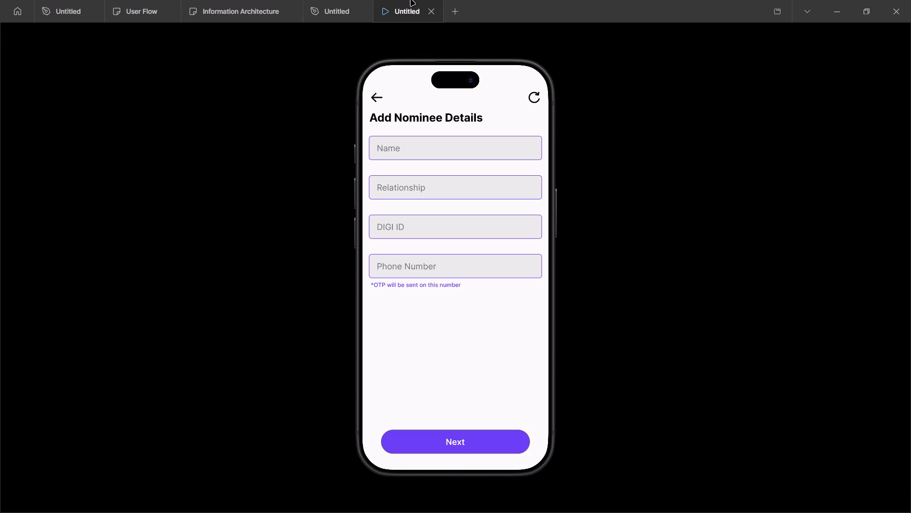
{"action": "left_click", "coordinate": [411, 0]}
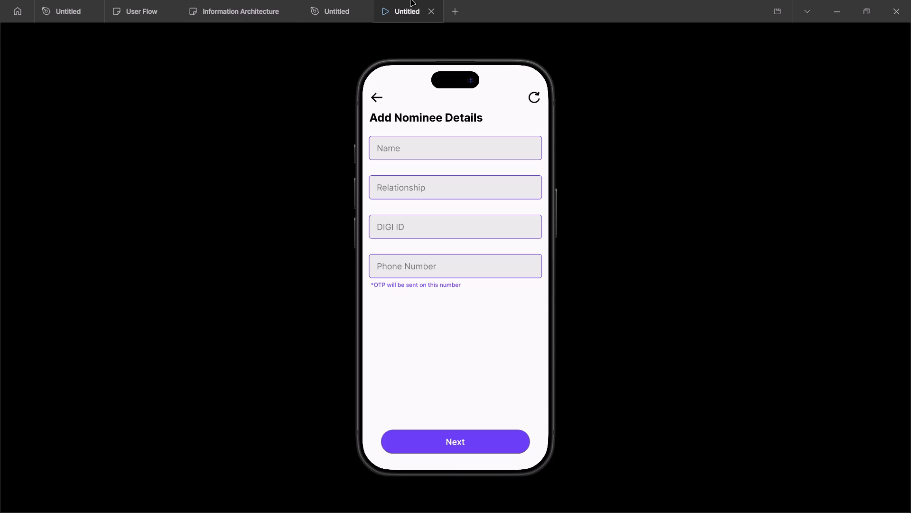
{"action": "left_click", "coordinate": [411, 0]}
{"action": "left_click", "coordinate": [359, 0]}
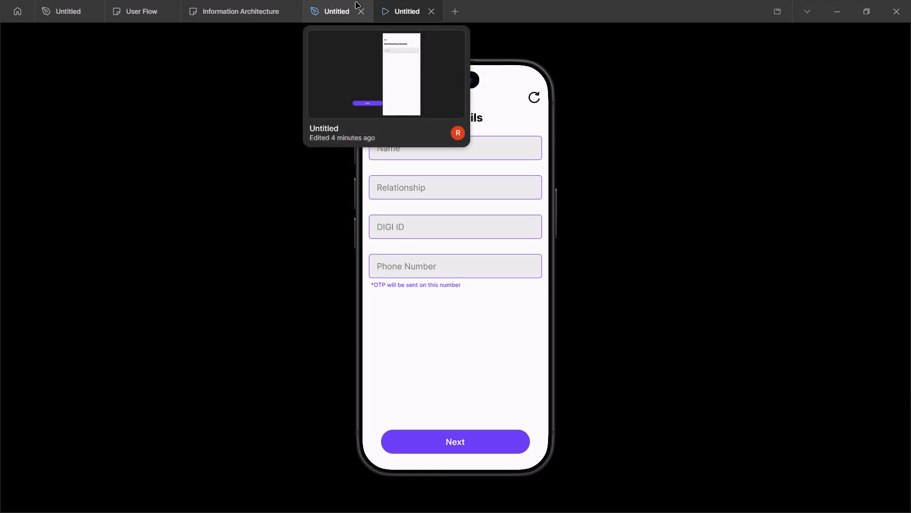
{"action": "left_click", "coordinate": [391, 11]}
{"action": "left_click", "coordinate": [335, 17]}
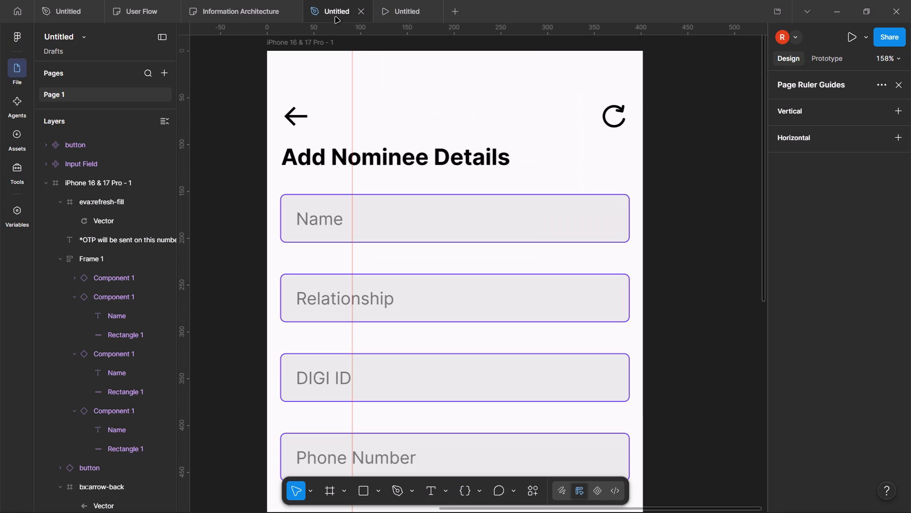
{"action": "scroll", "coordinate": [434, 123], "scroll_direction": "up", "scroll_amount": 1}
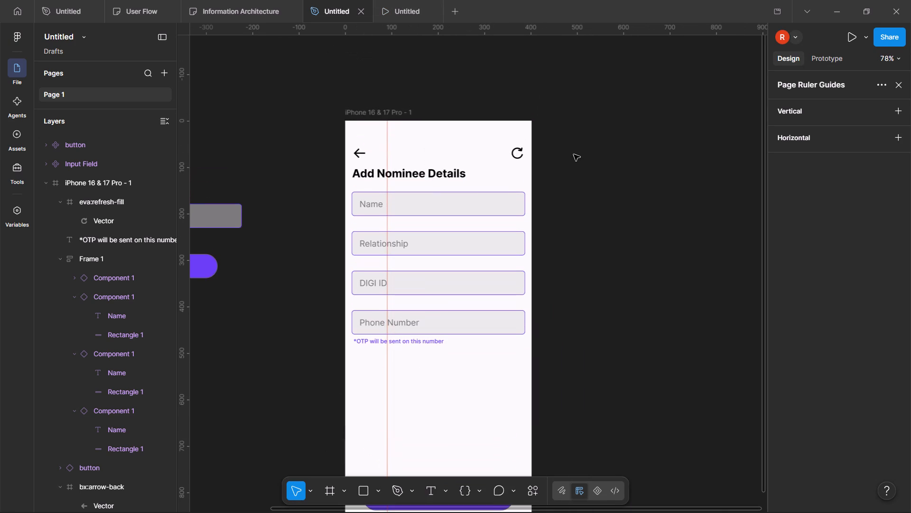
{"action": "left_click", "coordinate": [574, 154]}
{"action": "left_click", "coordinate": [409, 8]}
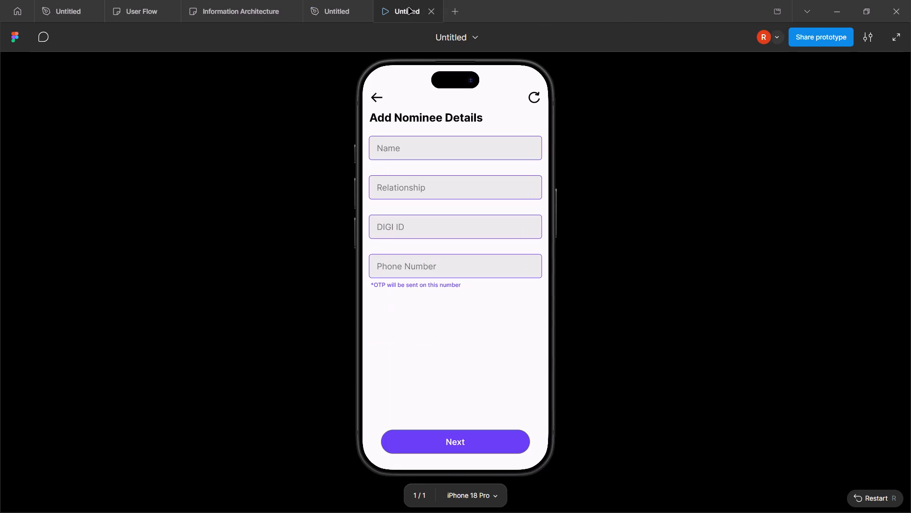
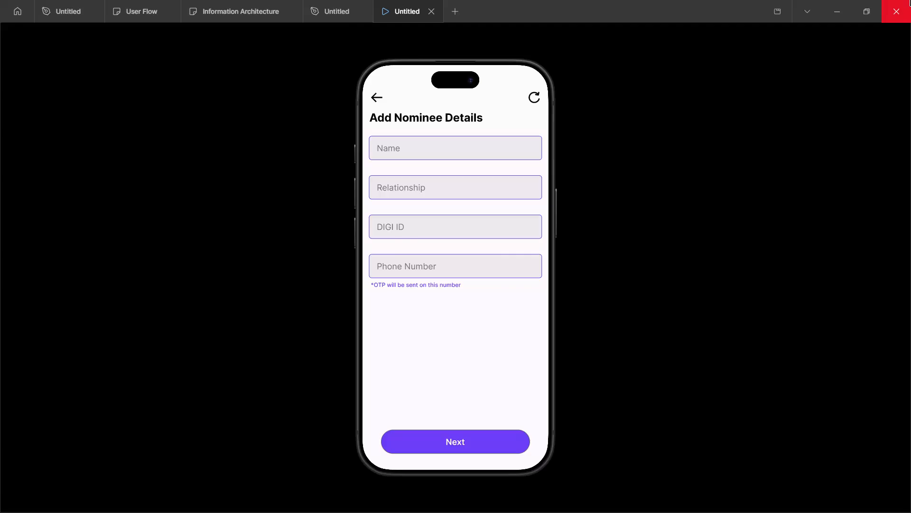
Close the Figma window containing the prototype preview and the open design files.
{"action": "left_click", "coordinate": [910, 0]}
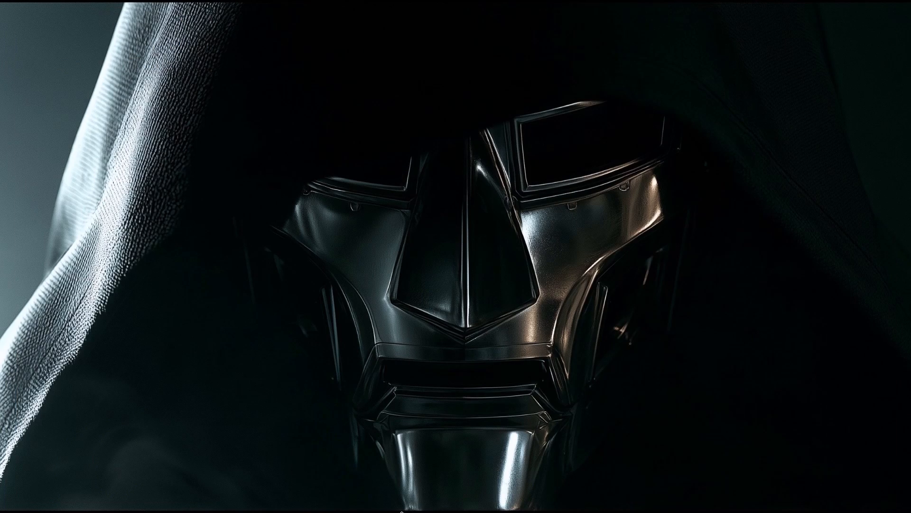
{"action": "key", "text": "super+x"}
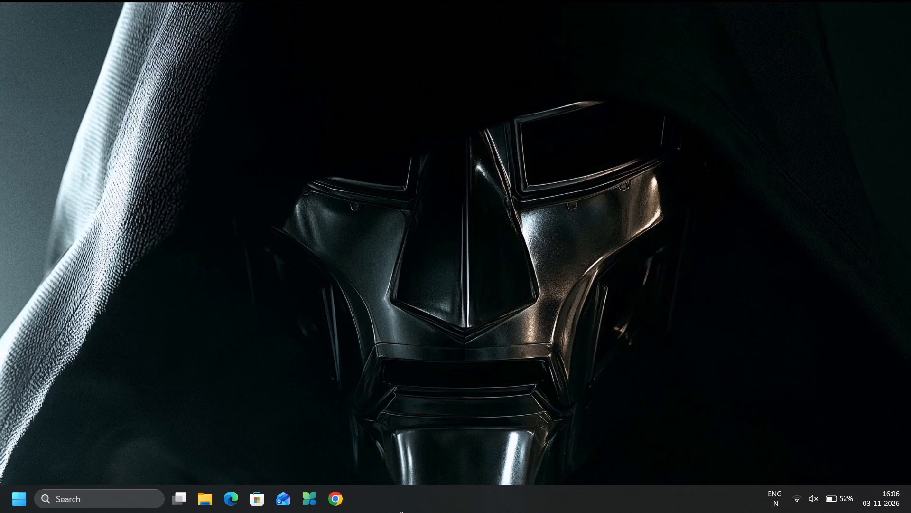